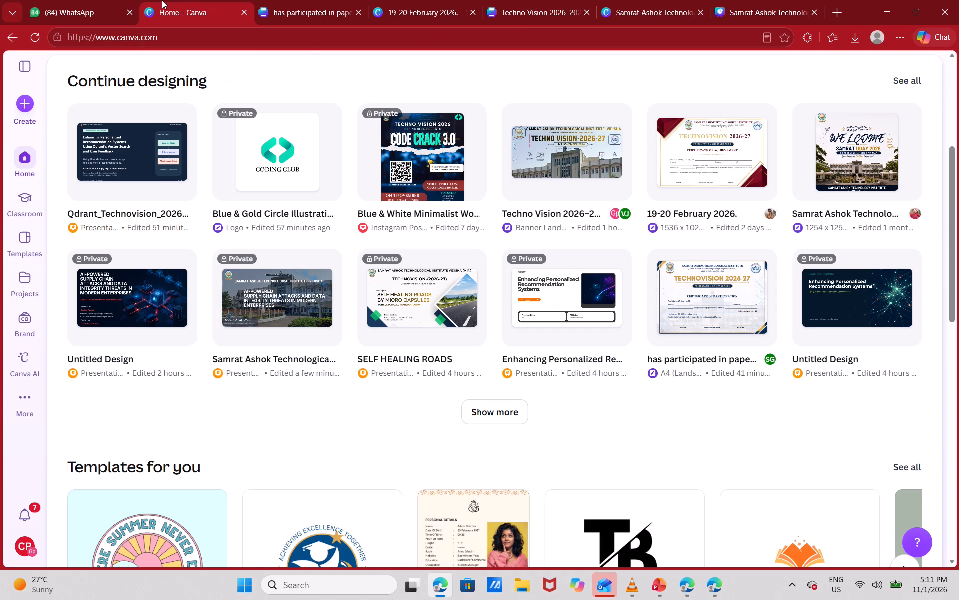
ctrl+click(296, 0)
key(ctrl+w)
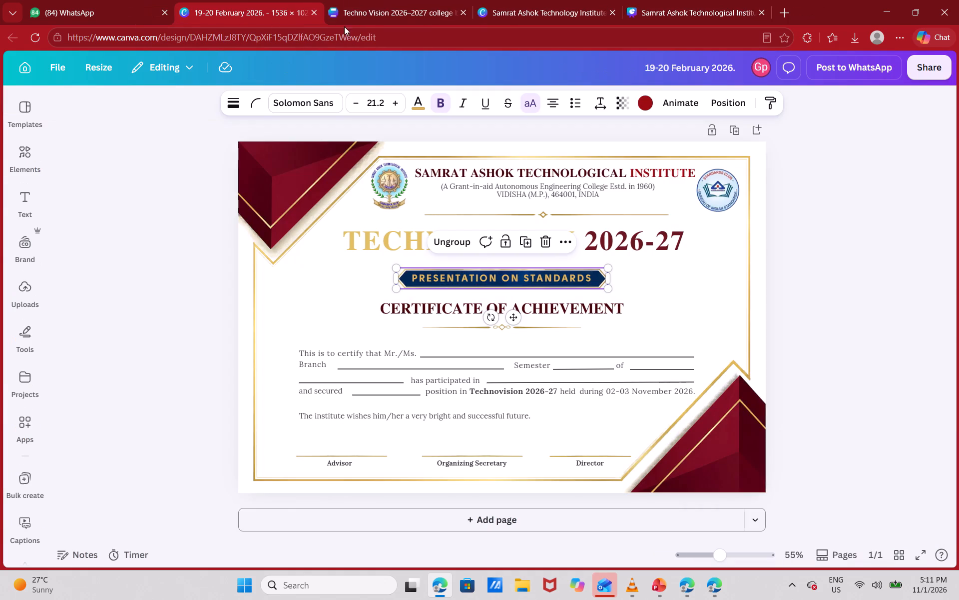
key(ctrl+w)
key(ctrl+w)
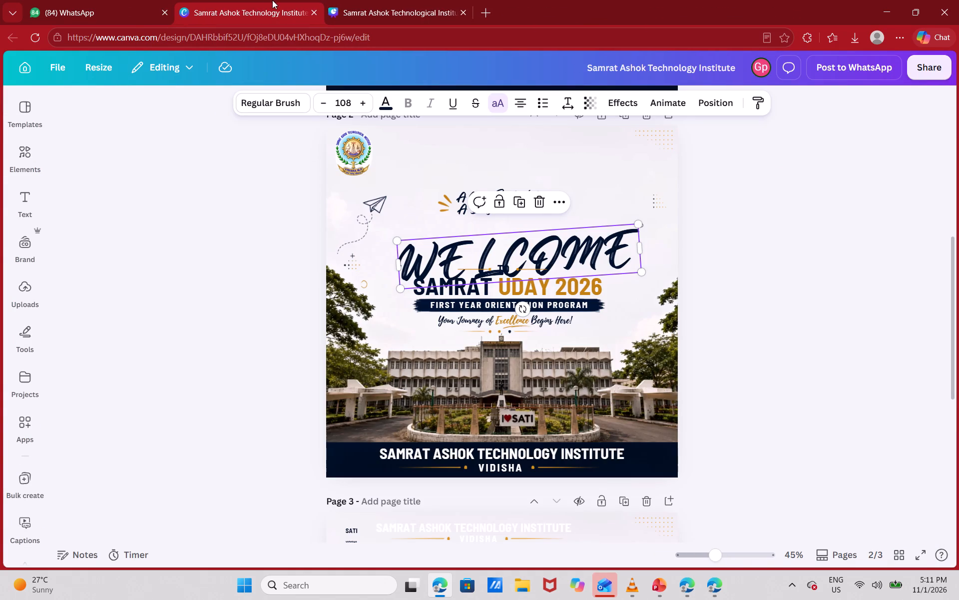
key(ctrl+w)
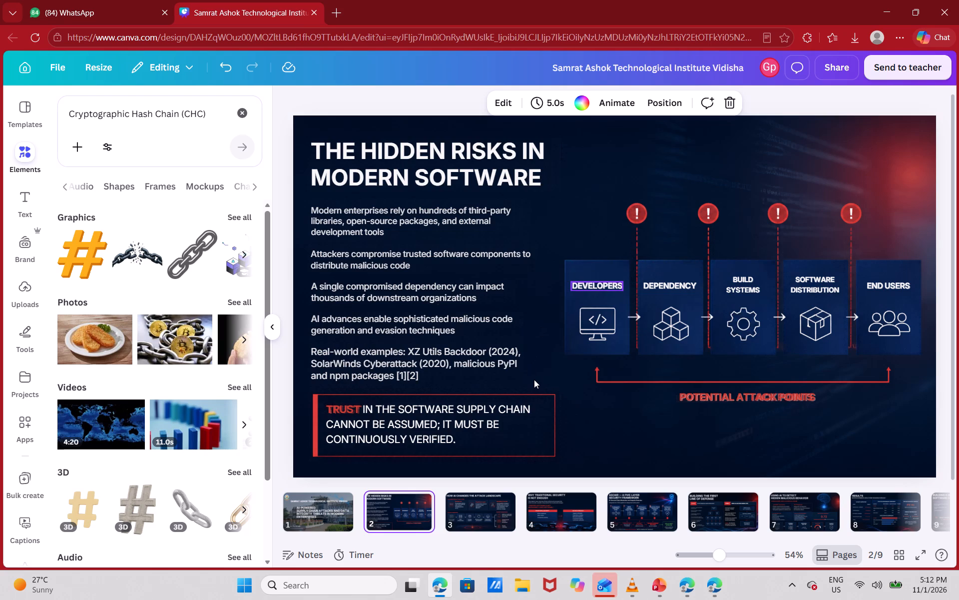
Delete the "Real-world examples" text from slide 2, The Hidden Risks in Modern Software.
click(490, 380)
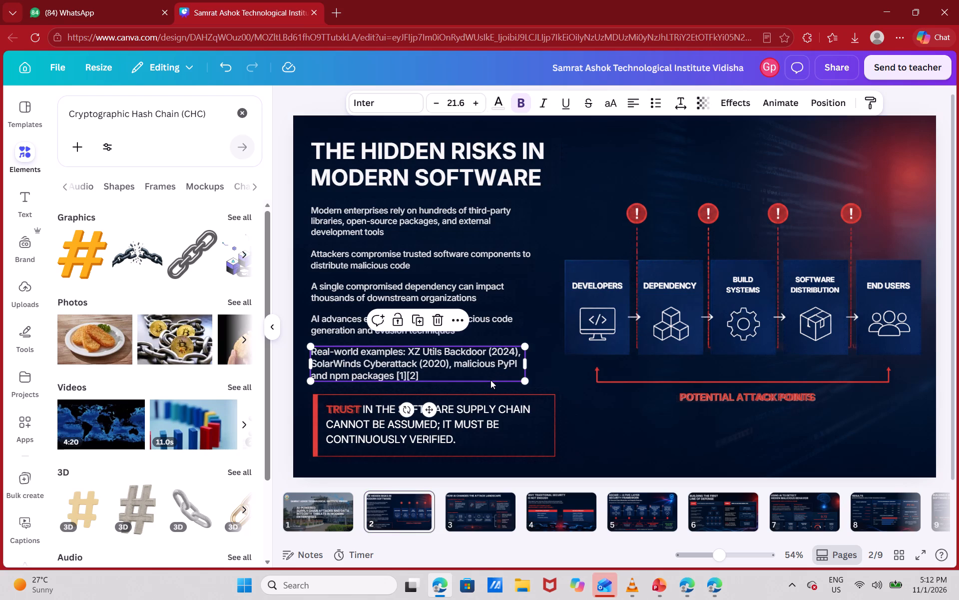
key(BackSpace)
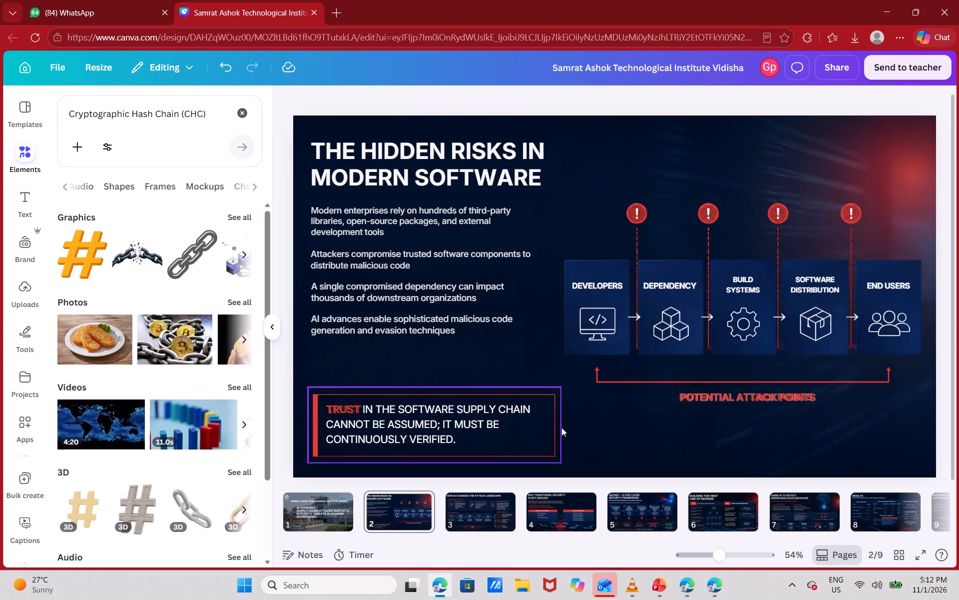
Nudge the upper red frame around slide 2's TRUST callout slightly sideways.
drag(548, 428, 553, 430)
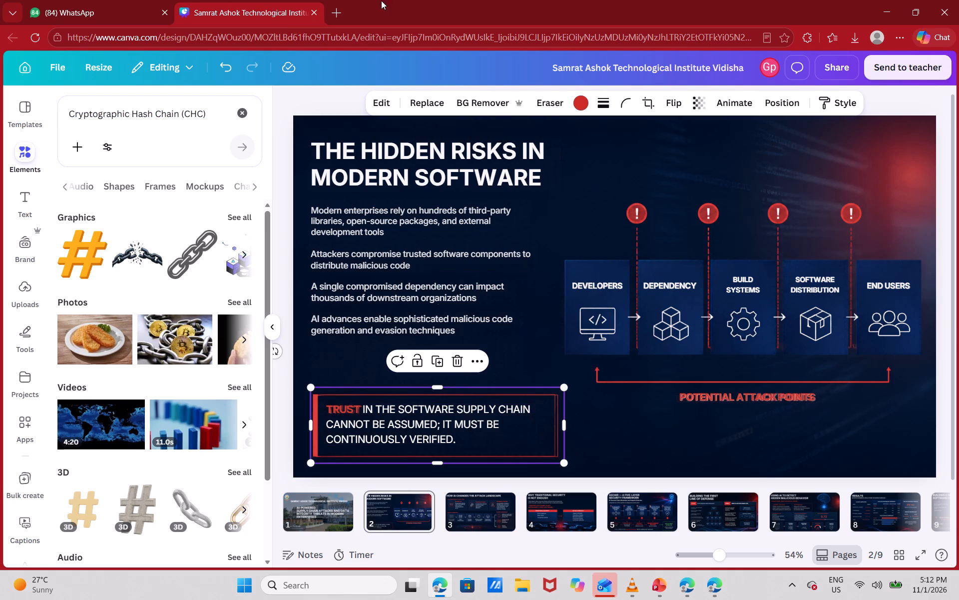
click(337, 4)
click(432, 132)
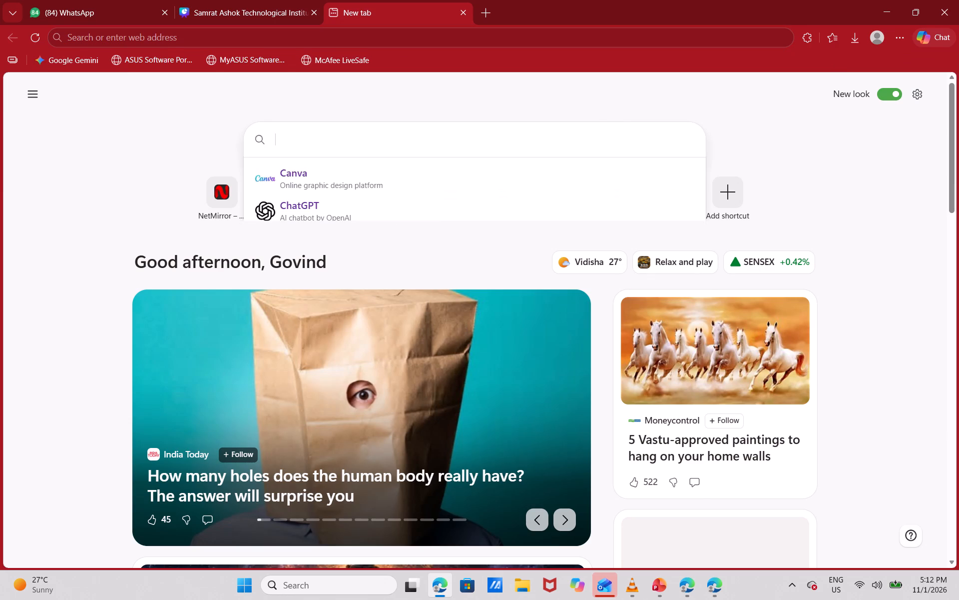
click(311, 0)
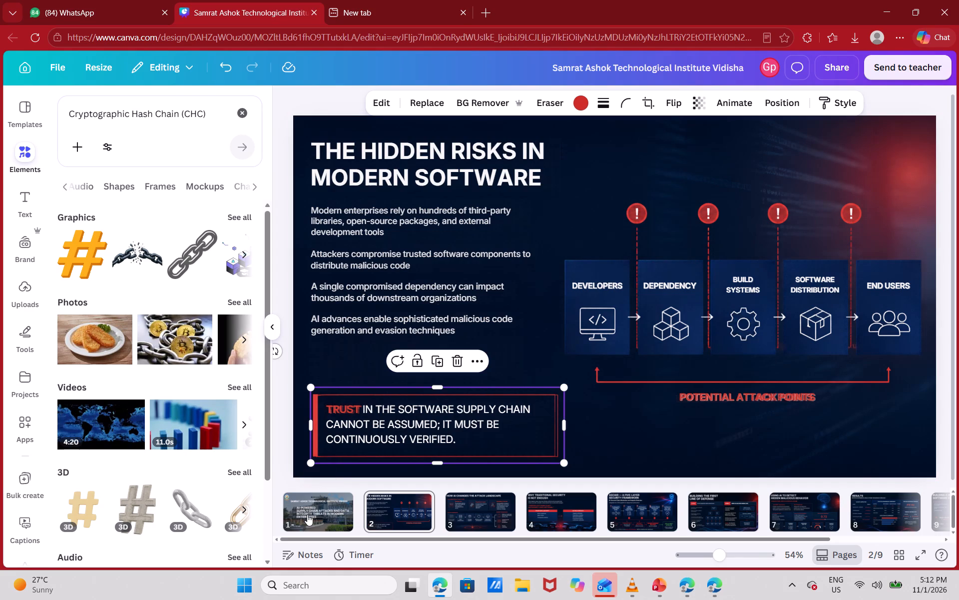
Copy the dark rounded shape behind the presenter's name on slide 1 and paste it over slide 2's TRUST callout.
click(307, 514)
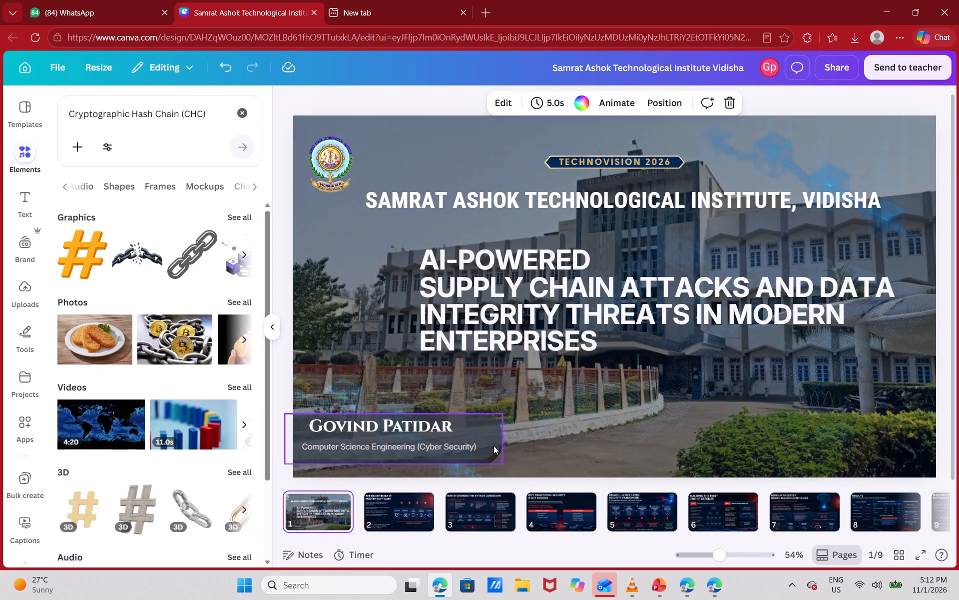
click(493, 445)
key(ctrl+c)
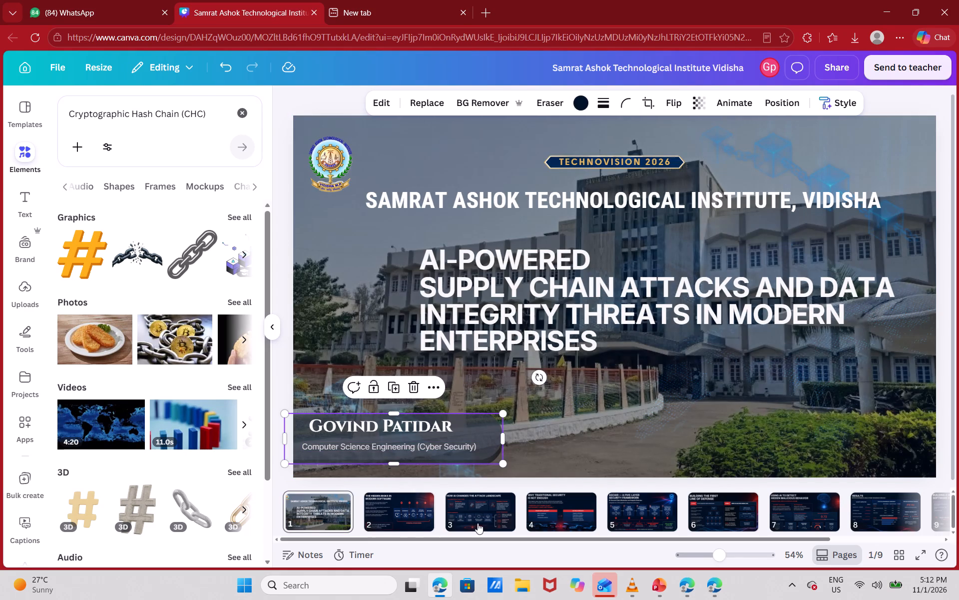
click(407, 514)
key(ctrl+v)
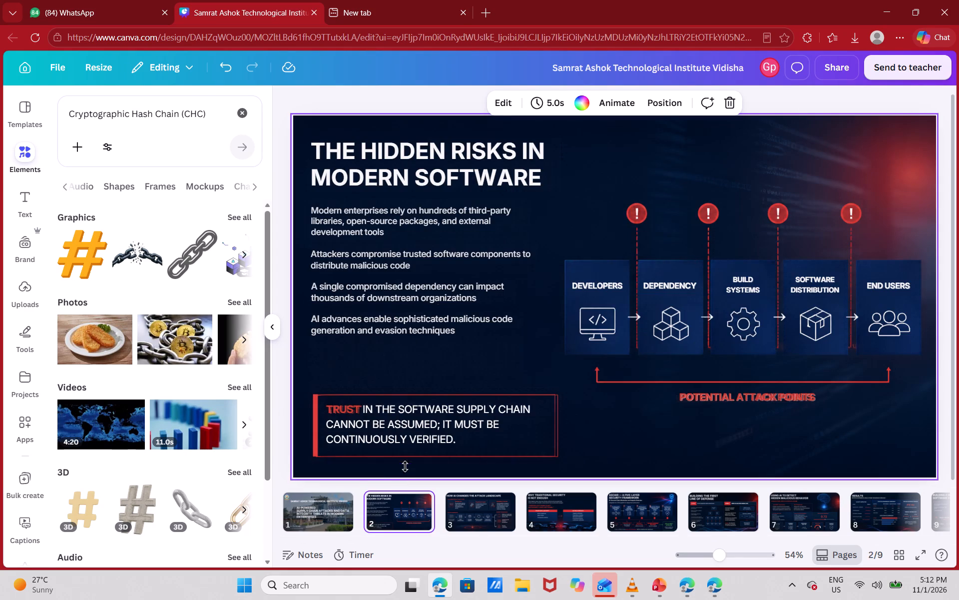
drag(472, 449, 512, 428)
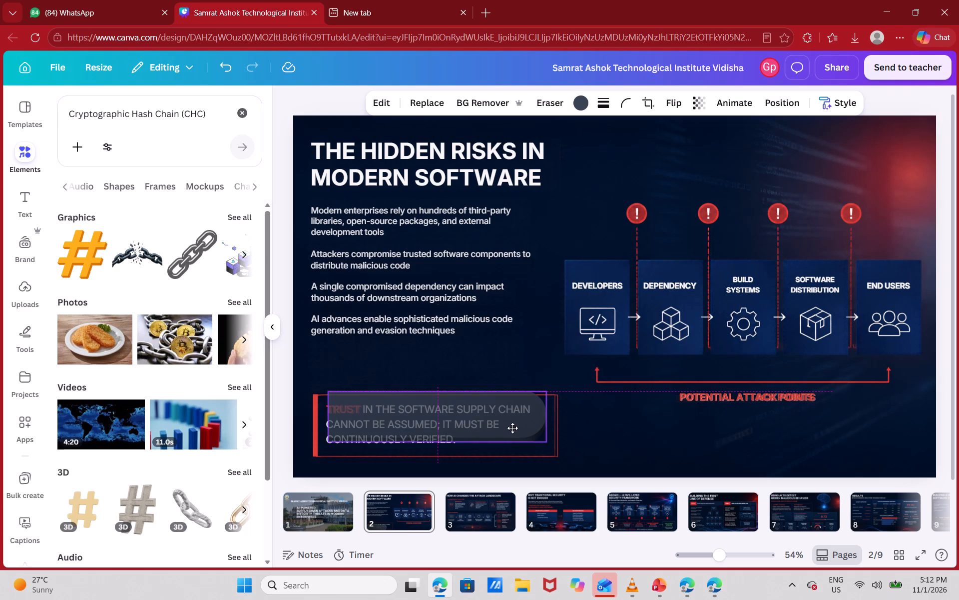
drag(512, 428, 508, 429)
Delete the duplicate red frame around the TRUST callout.
click(557, 450)
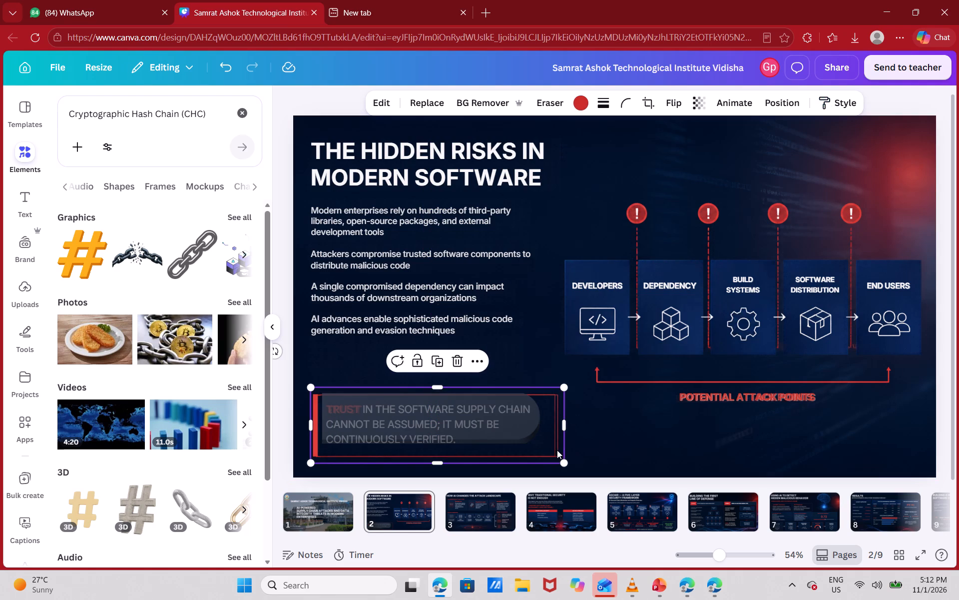
key(BackSpace)
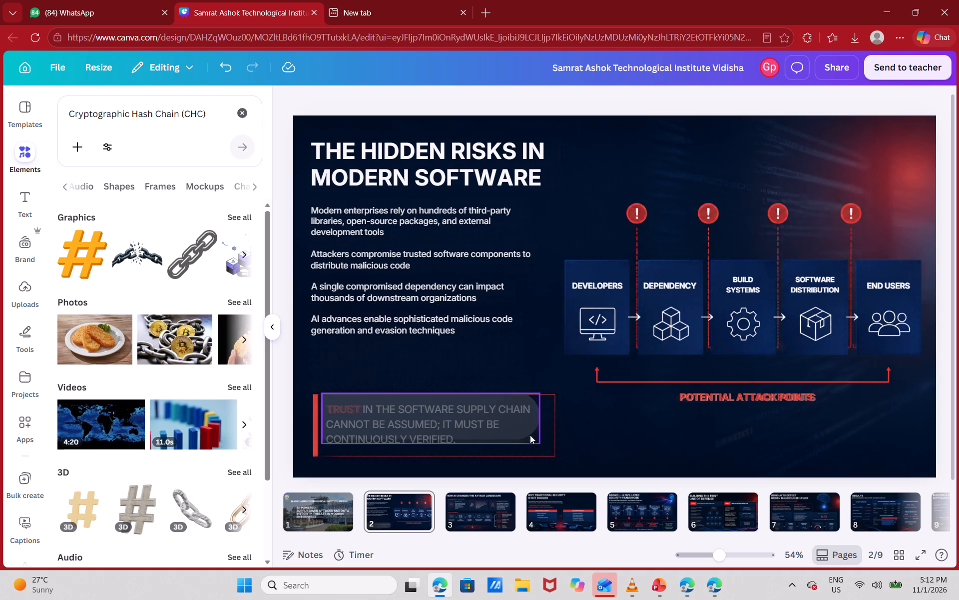
click(550, 460)
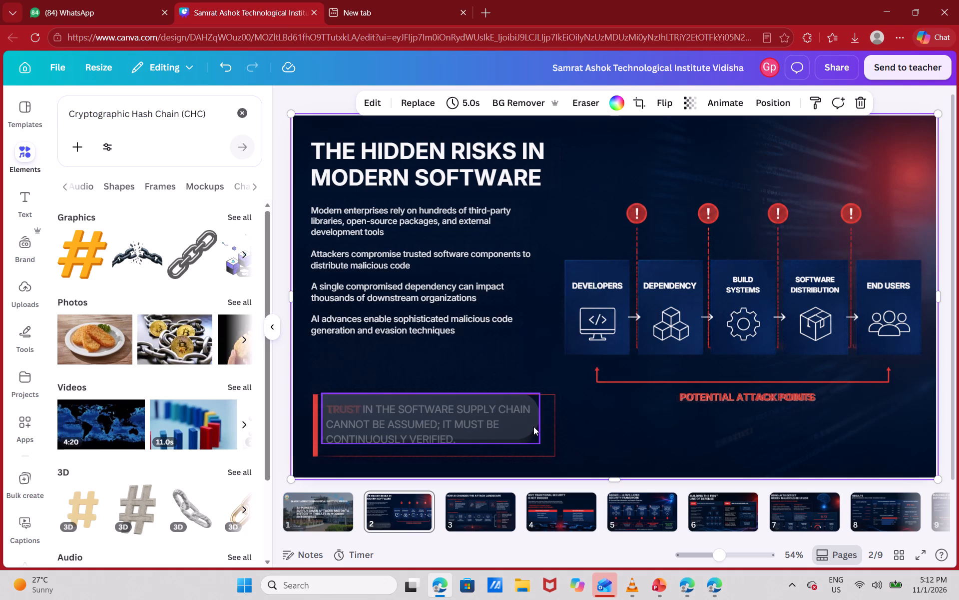
Reposition the pasted rounded shape so it covers the TRUST callout text inside the red frame.
drag(521, 428, 530, 434)
drag(527, 428, 511, 360)
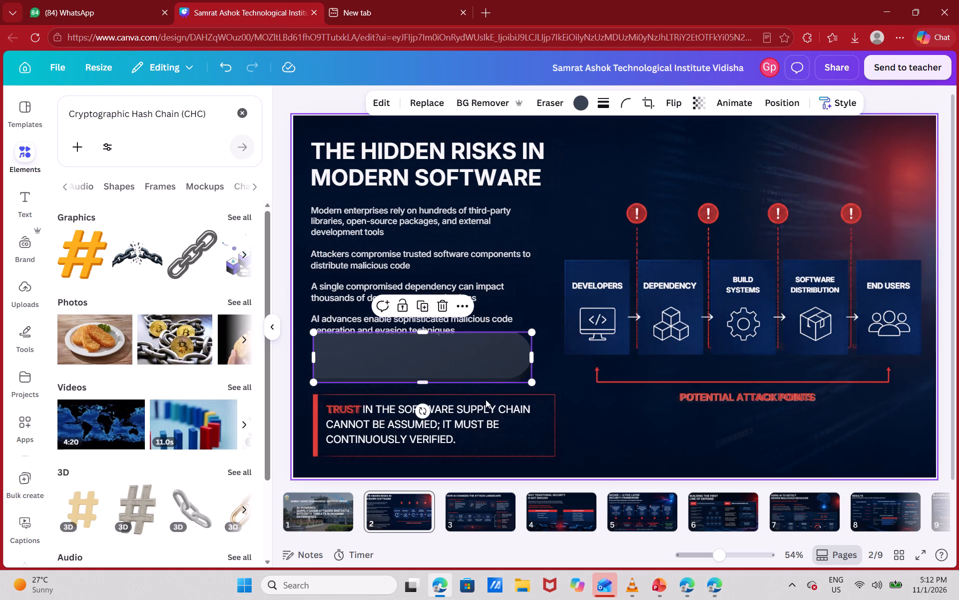
click(499, 424)
click(552, 420)
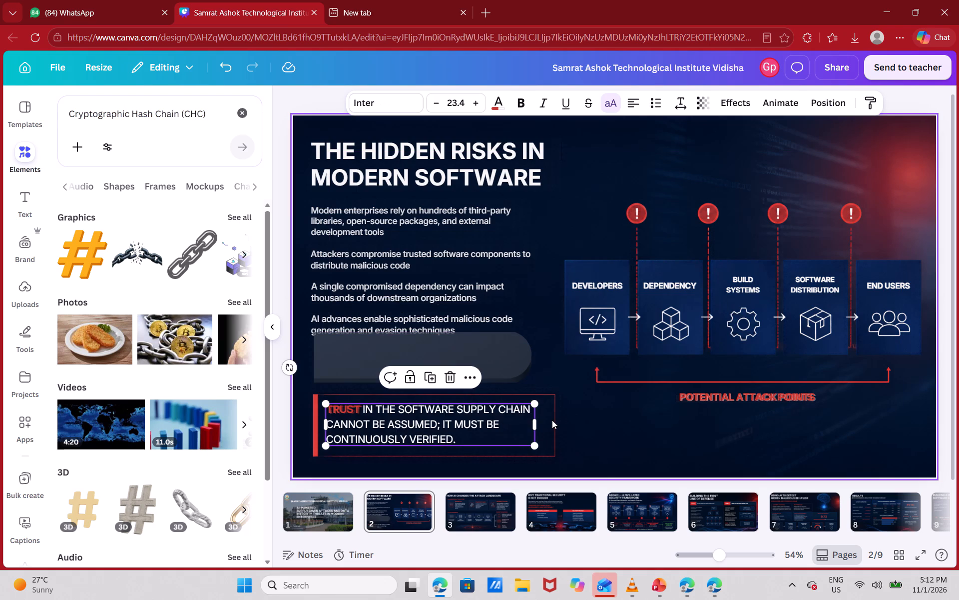
click(551, 409)
click(520, 426)
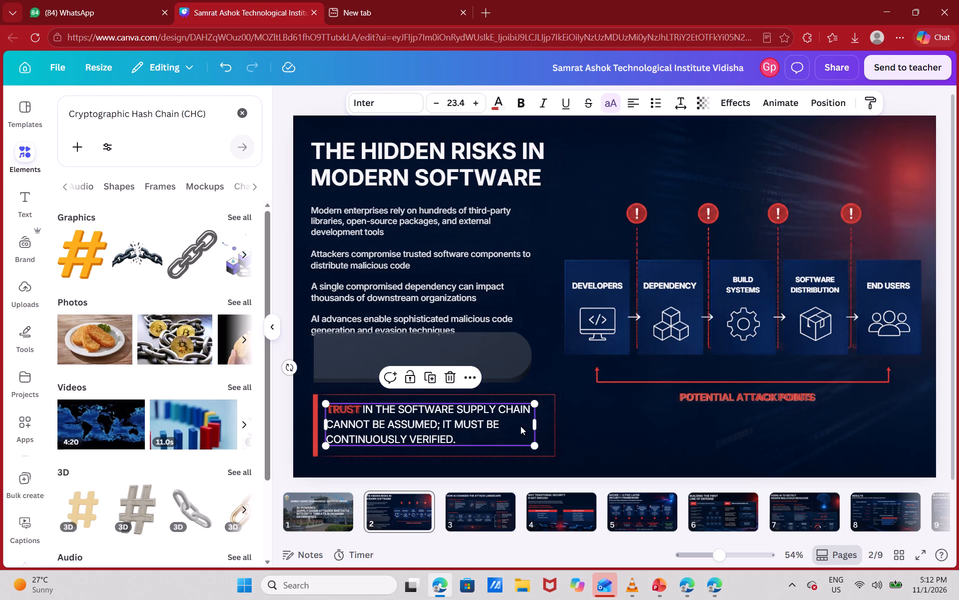
drag(495, 363, 506, 384)
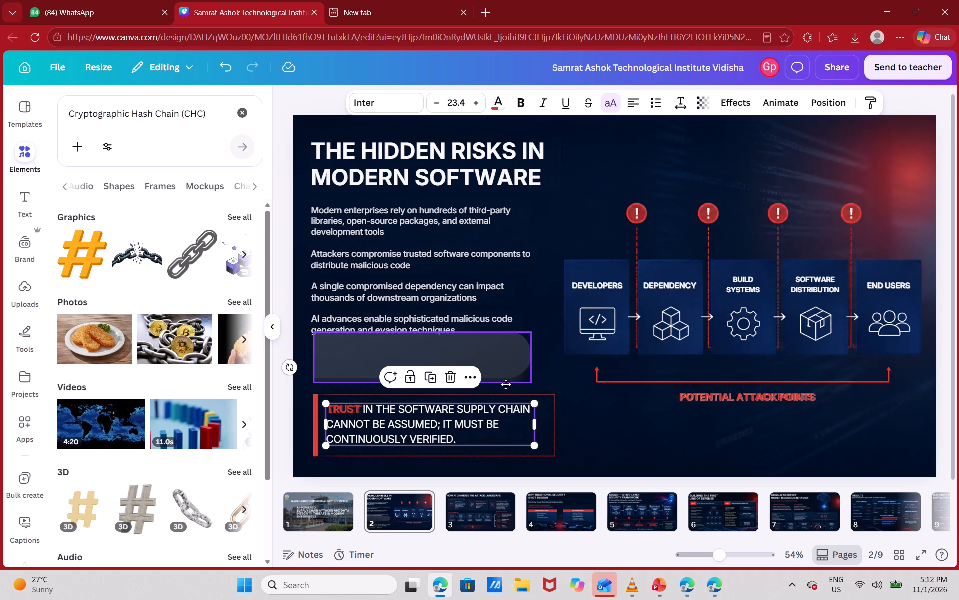
drag(506, 384, 499, 431)
Recolour the rounded shape over the TRUST callout to the design's dark red.
click(576, 103)
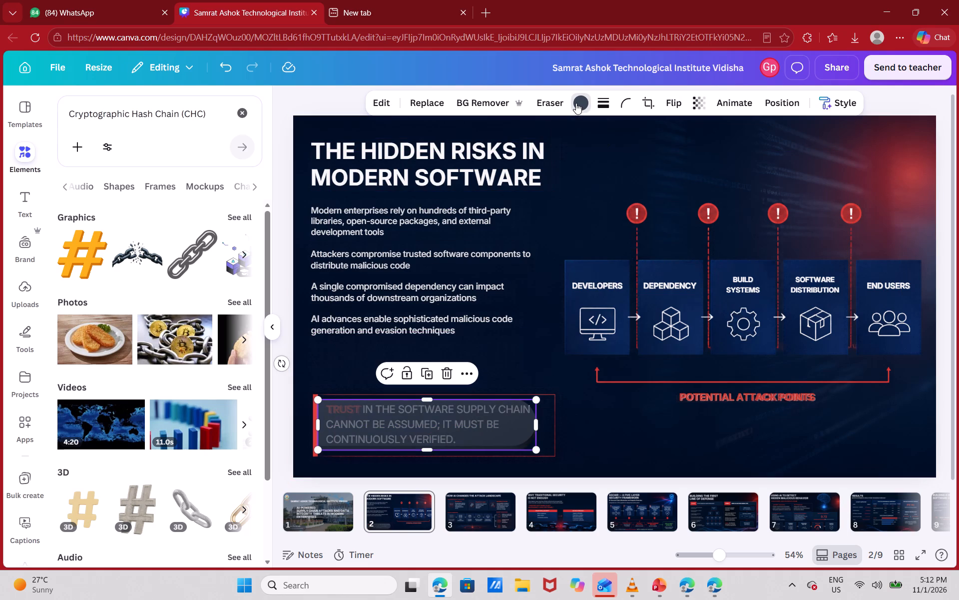
click(129, 192)
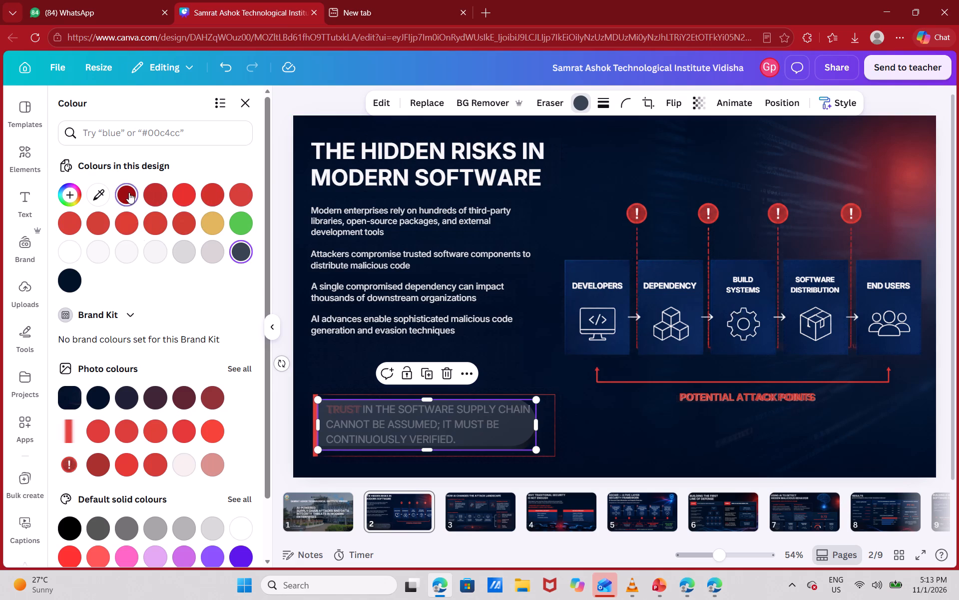
click(654, 431)
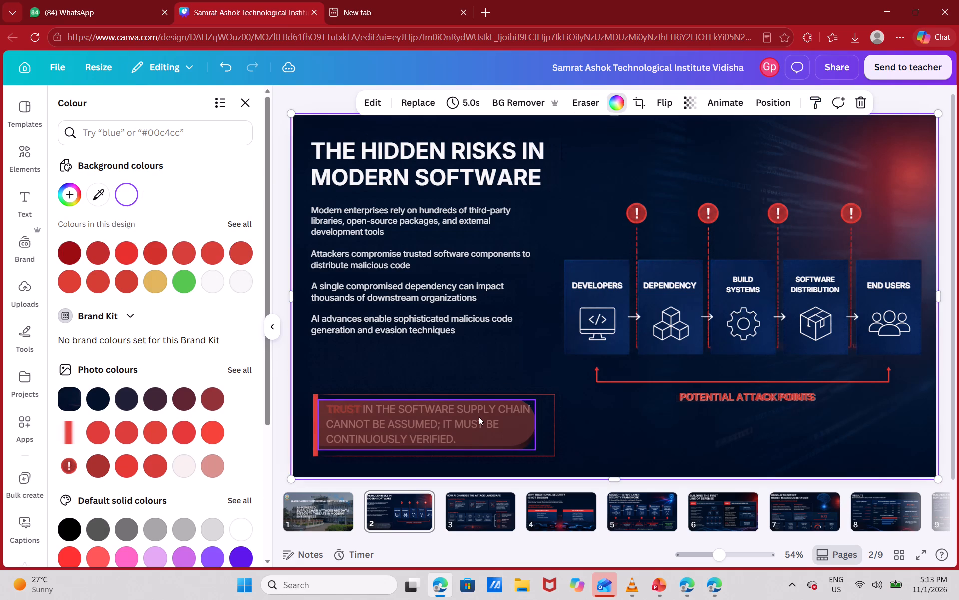
Send the dark red rounded shape to the back, behind the TRUST callout text.
right_click(479, 415)
click(595, 261)
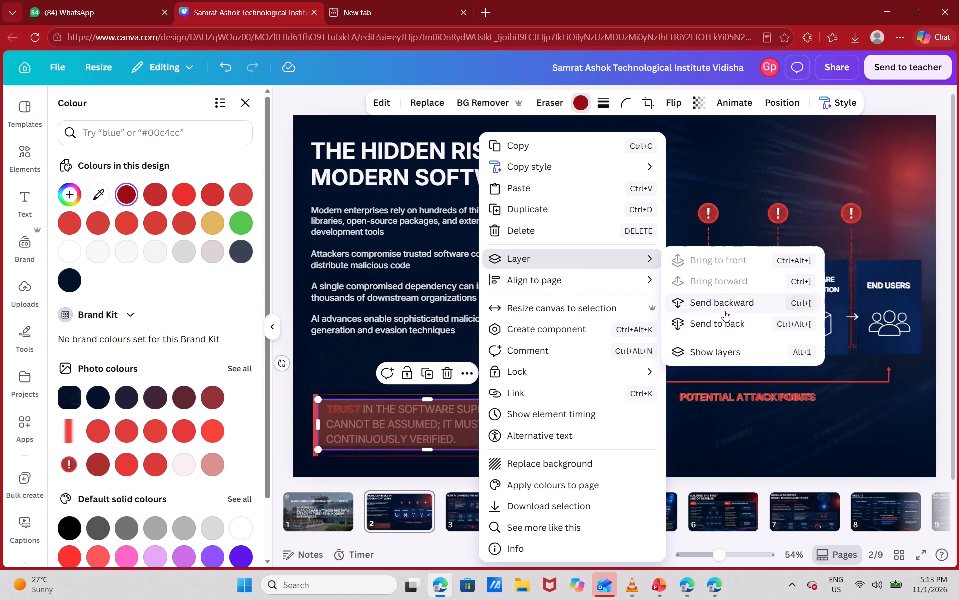
click(731, 323)
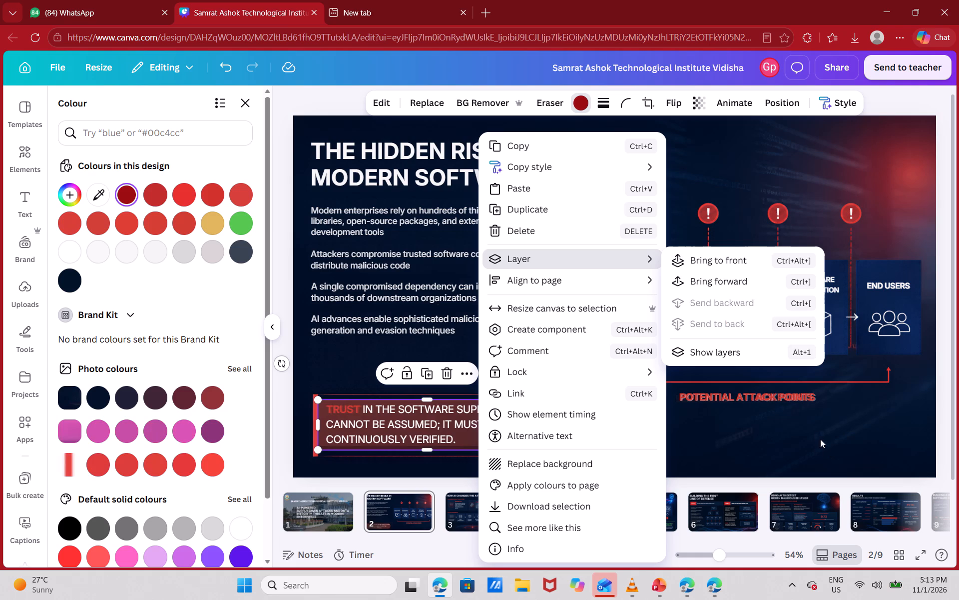
click(816, 433)
click(815, 434)
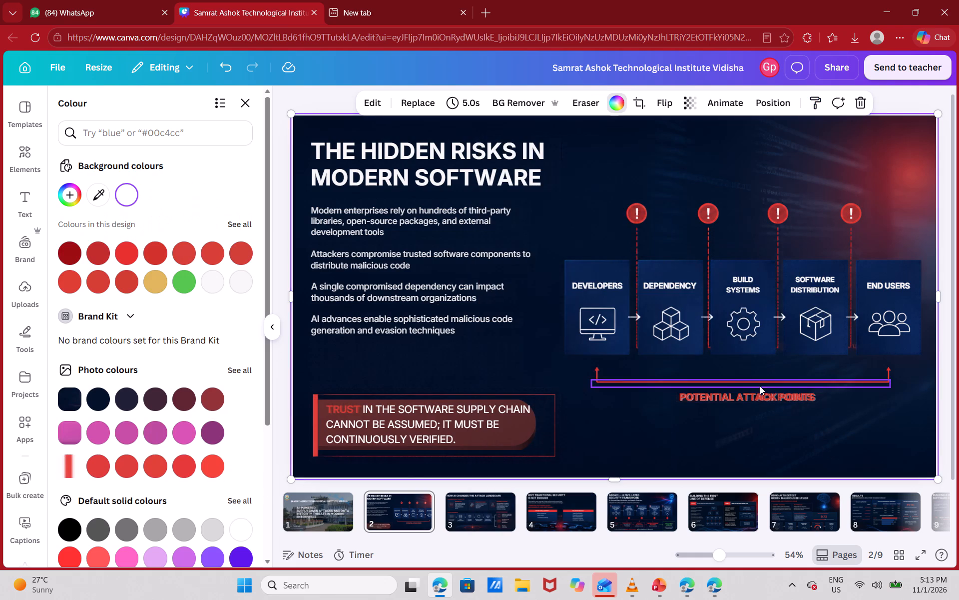
Enlarge the TRUST callout text to size 23.7, widen its text box and shift it slightly within the red frame.
click(522, 420)
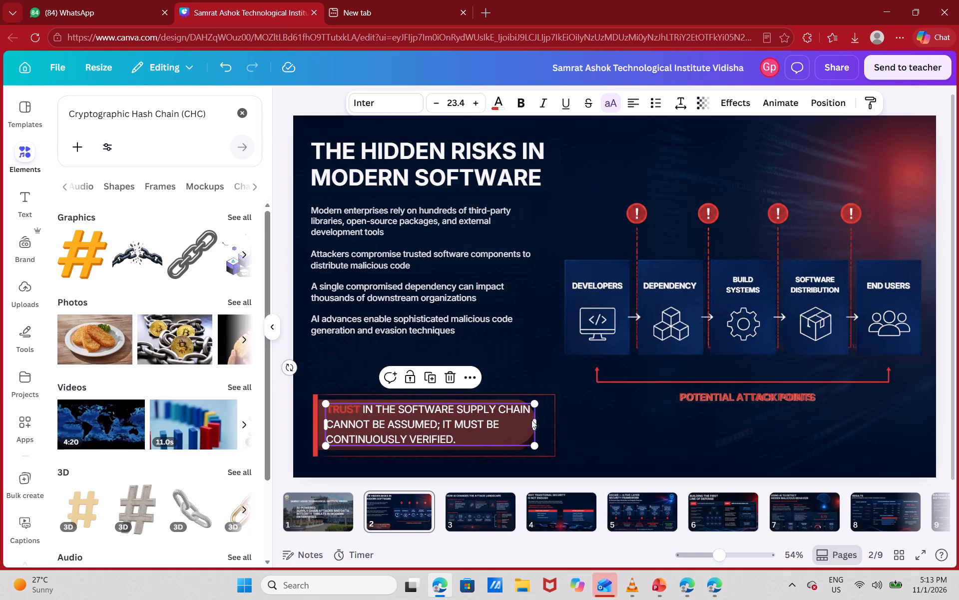
drag(538, 403, 543, 403)
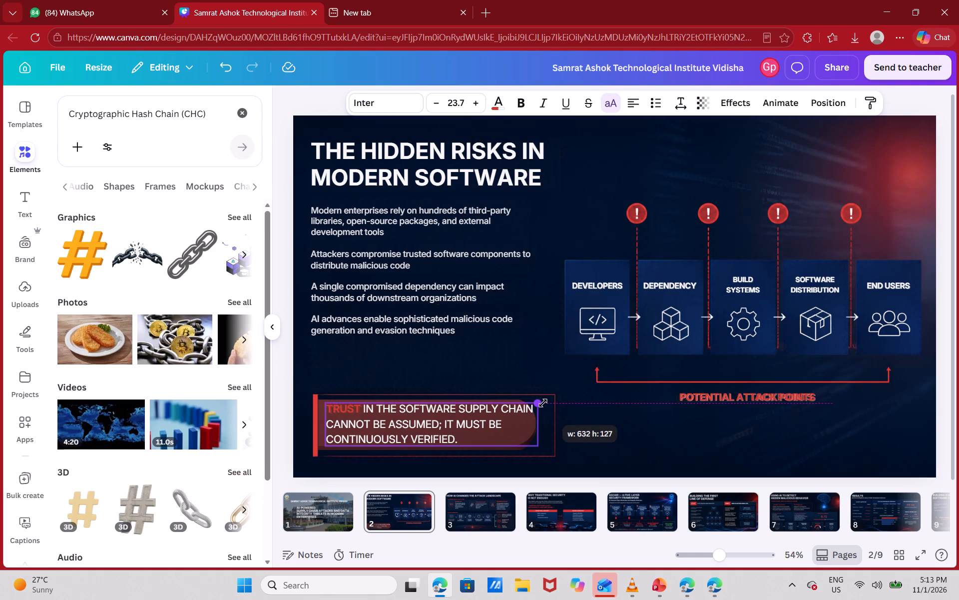
drag(543, 403, 543, 403)
drag(540, 424, 554, 425)
click(508, 423)
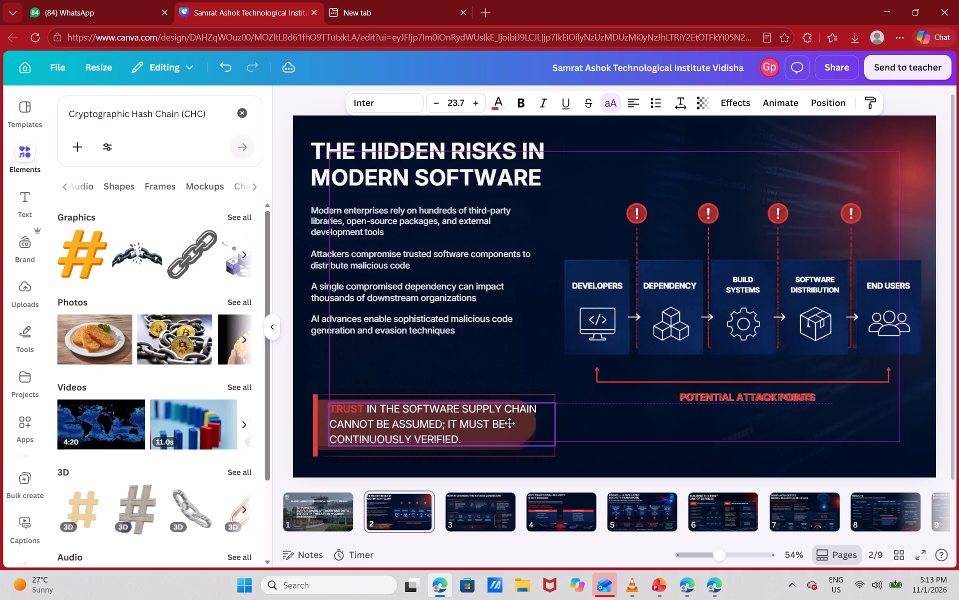
Widen the dark red rounded shape behind the TRUST callout so it reaches nearly the full width of the red frame.
drag(537, 399, 522, 399)
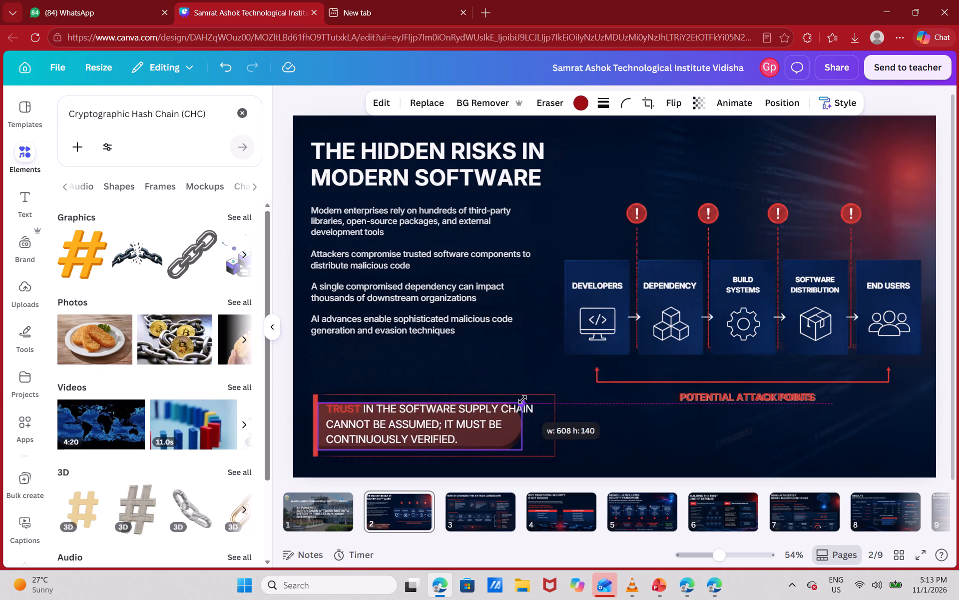
drag(522, 399, 554, 397)
click(539, 343)
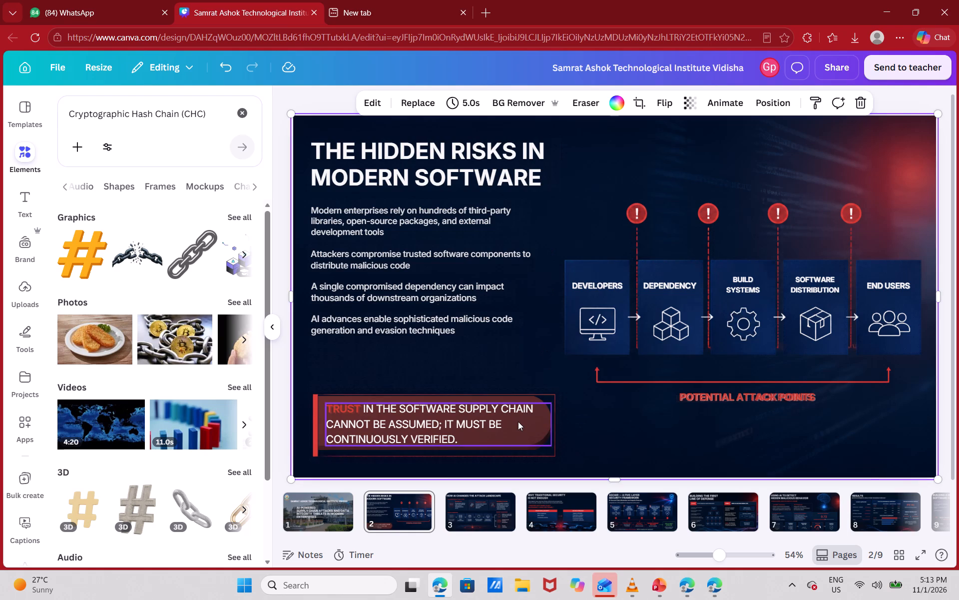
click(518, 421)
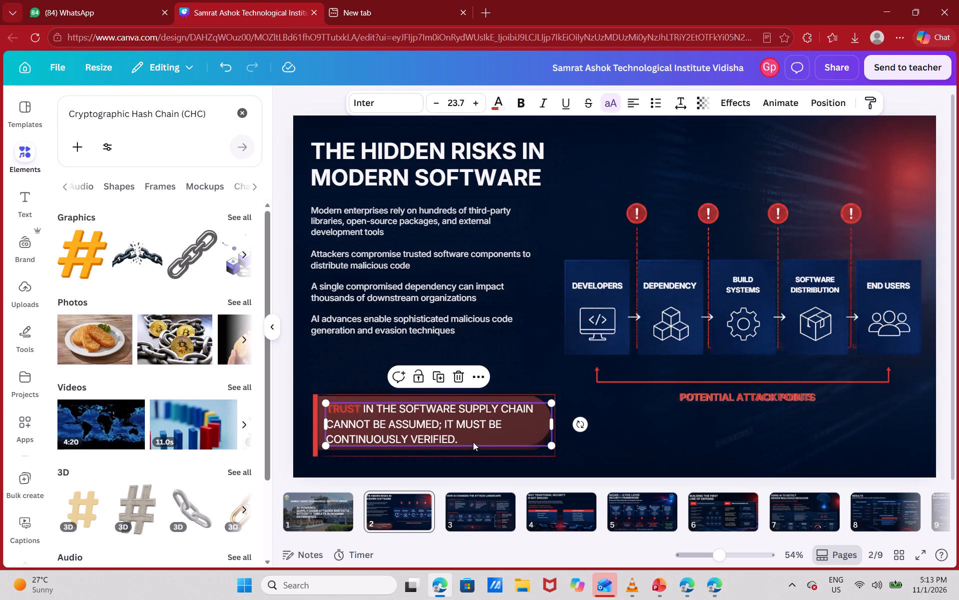
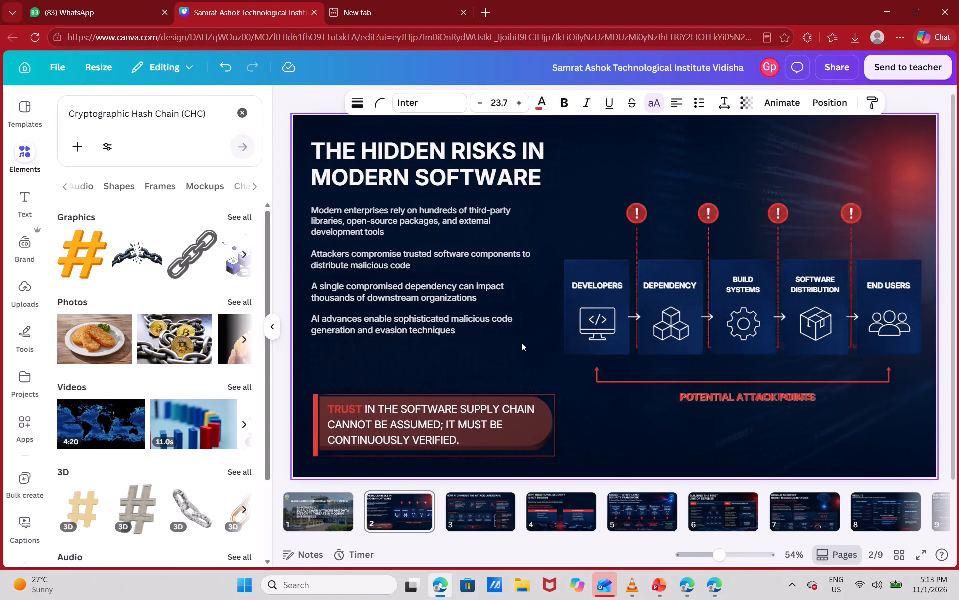
Nudge the TRUST callout text slightly right and down within the red frame.
key(Right)
key(Down)
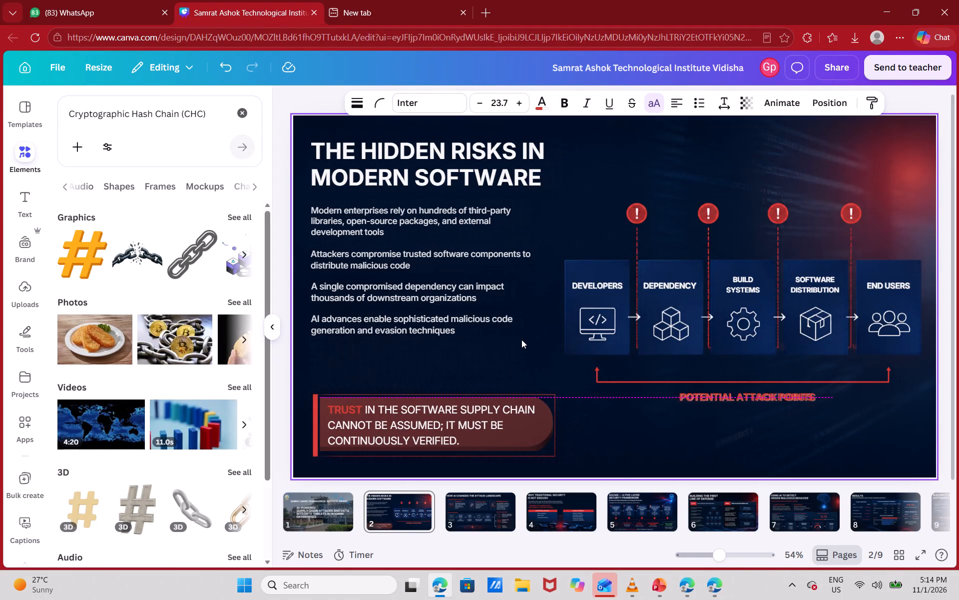
click(517, 345)
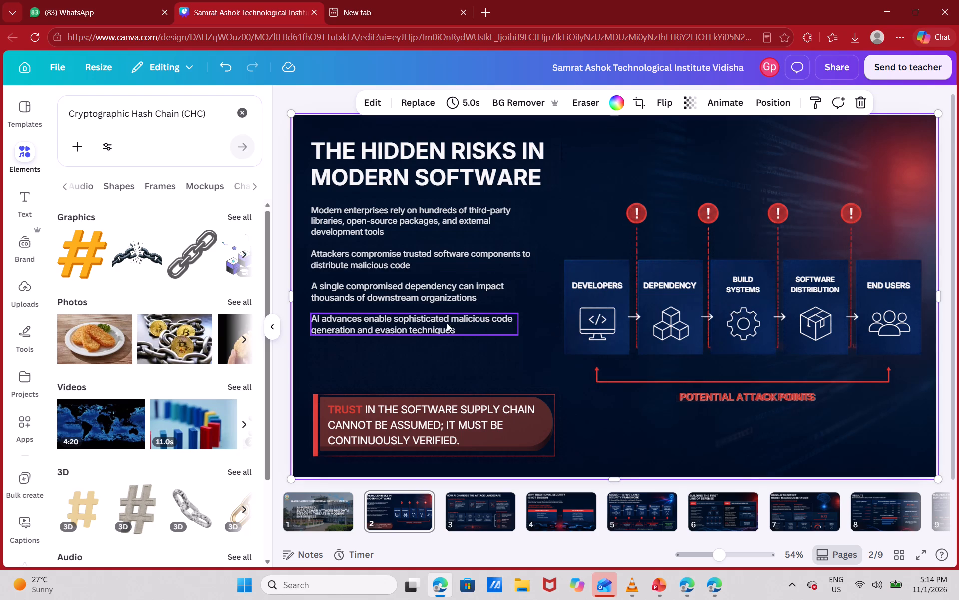
Select the slide heading The Hidden Risks in Modern Software.
click(401, 164)
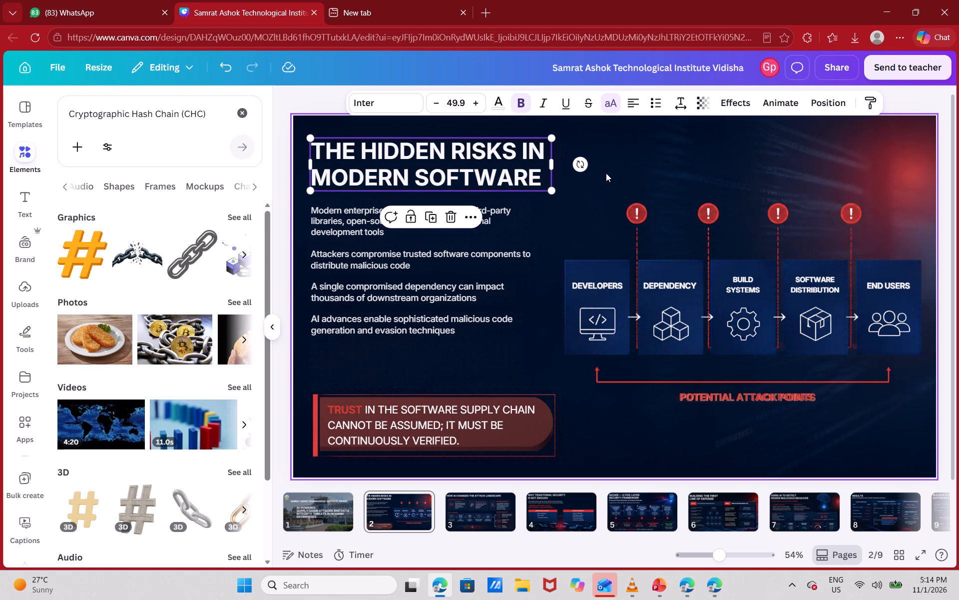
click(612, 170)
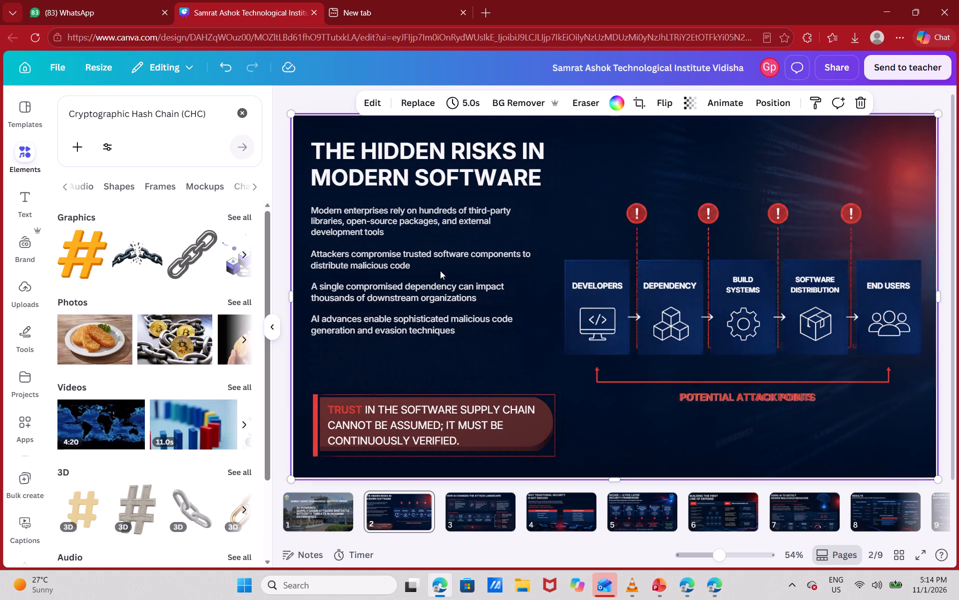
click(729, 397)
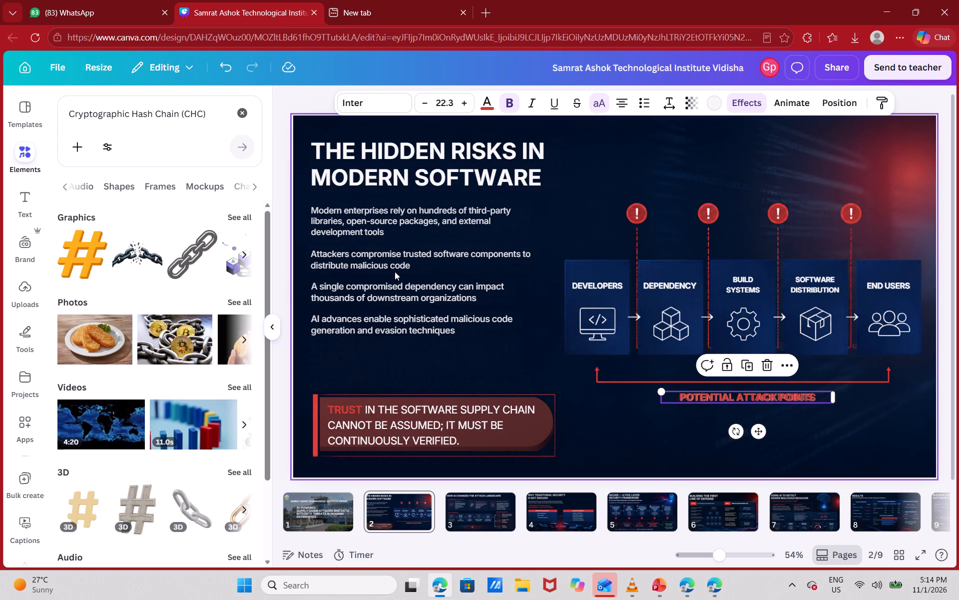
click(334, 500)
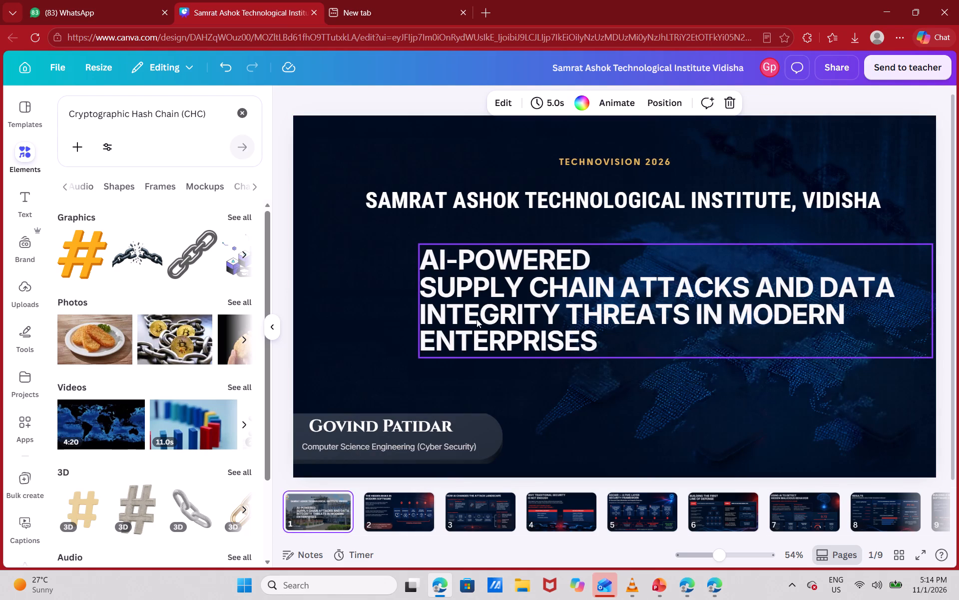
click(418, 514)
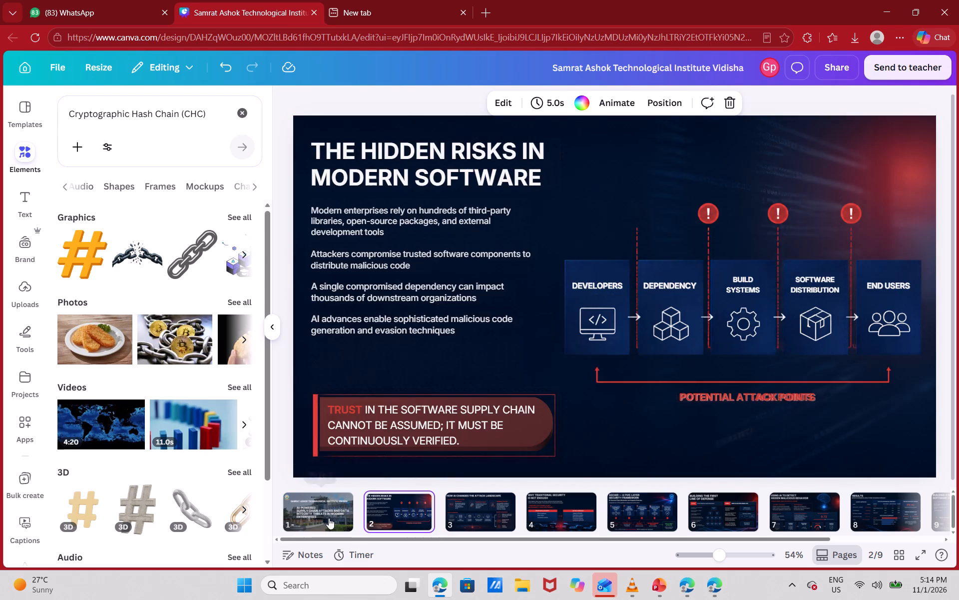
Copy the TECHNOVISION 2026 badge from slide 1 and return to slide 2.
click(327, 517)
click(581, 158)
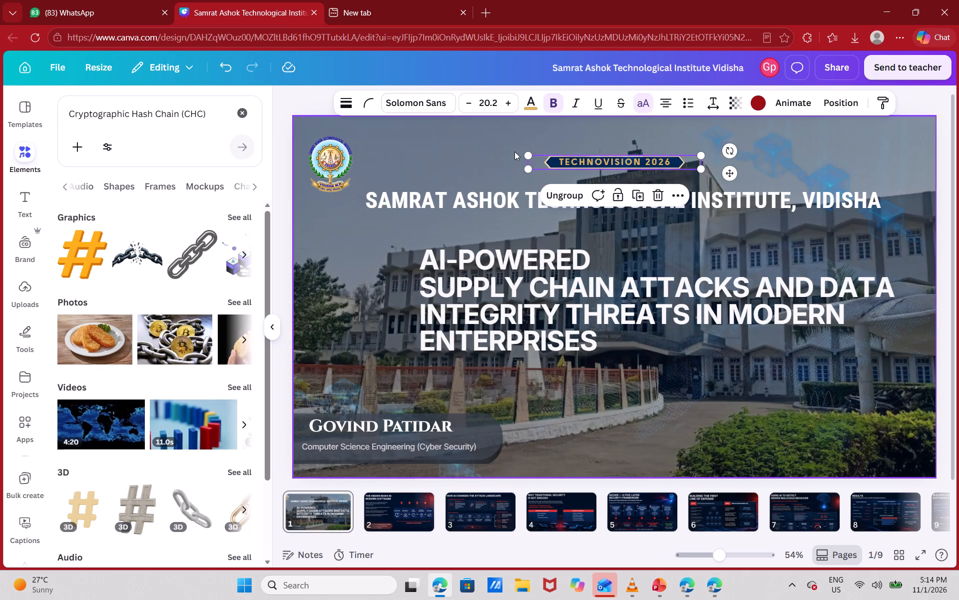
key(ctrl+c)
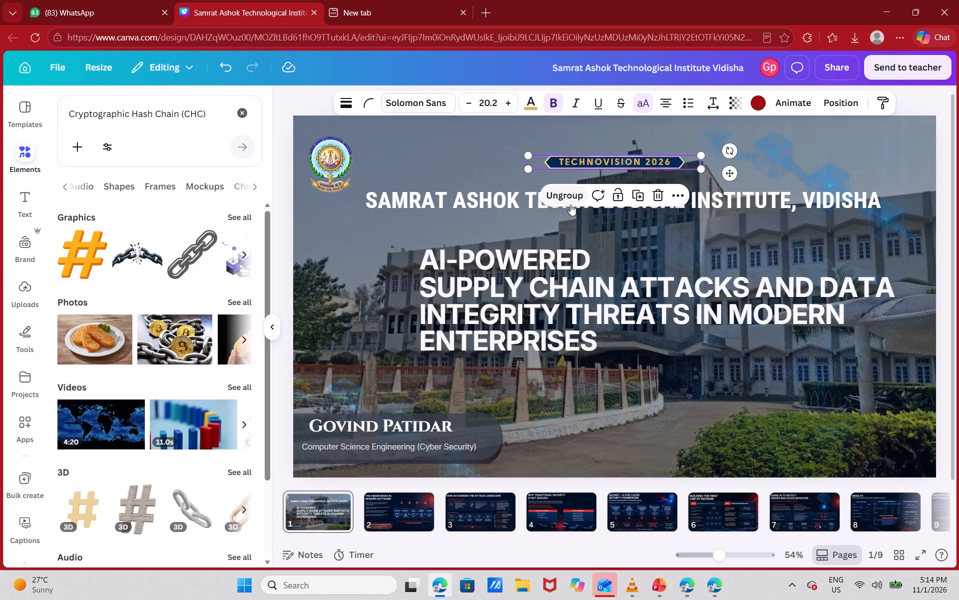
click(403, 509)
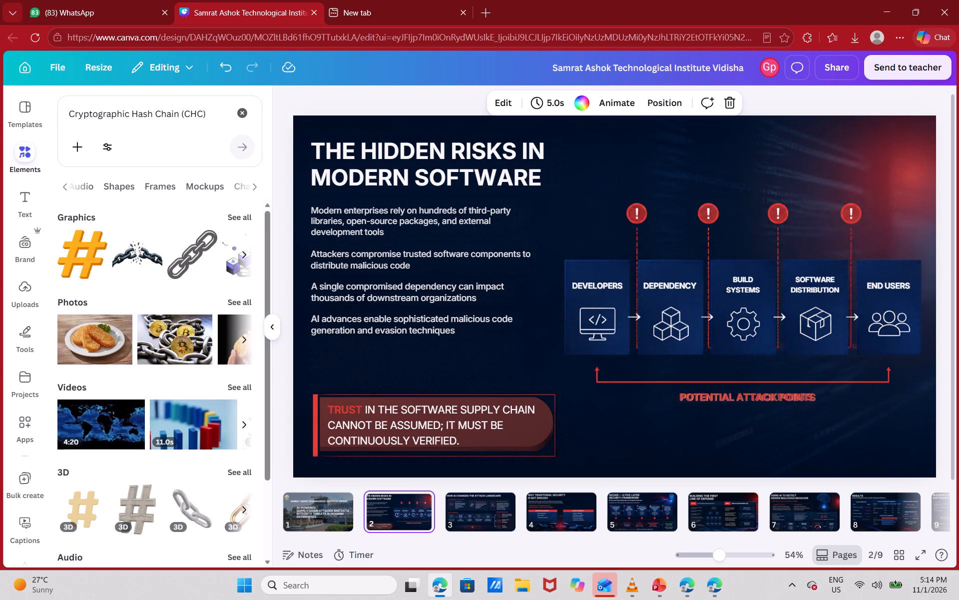
Search the elements library for "Potential Attack Points", using the label text copied from slide 2, and browse the graphics.
click(239, 114)
click(35, 160)
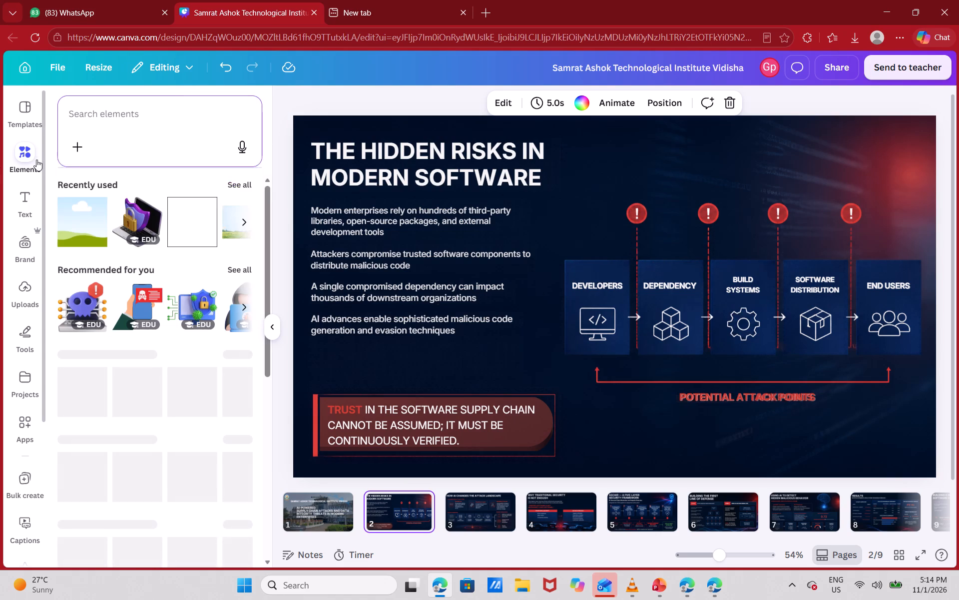
click(132, 122)
click(137, 101)
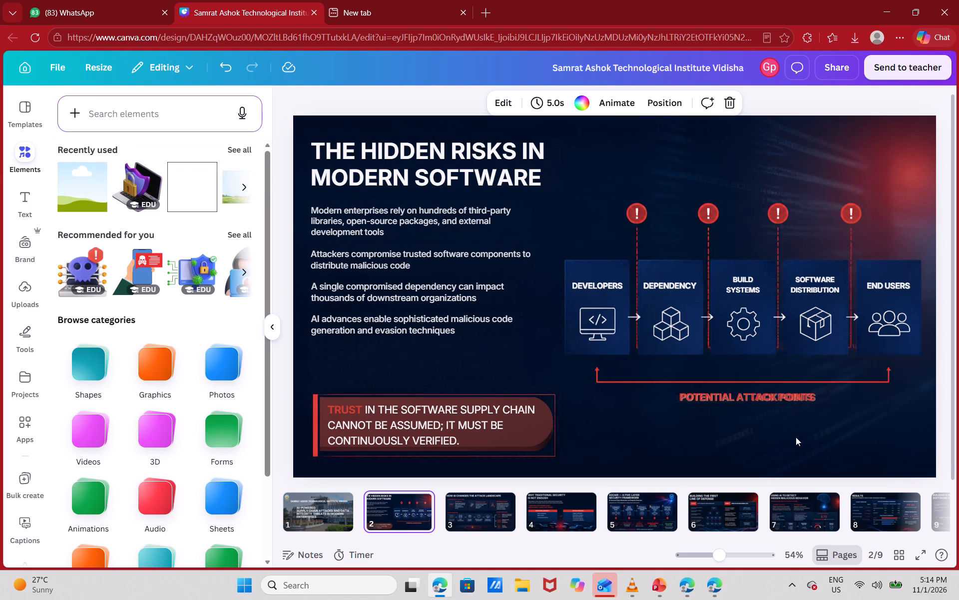
click(793, 397)
double_click(793, 397)
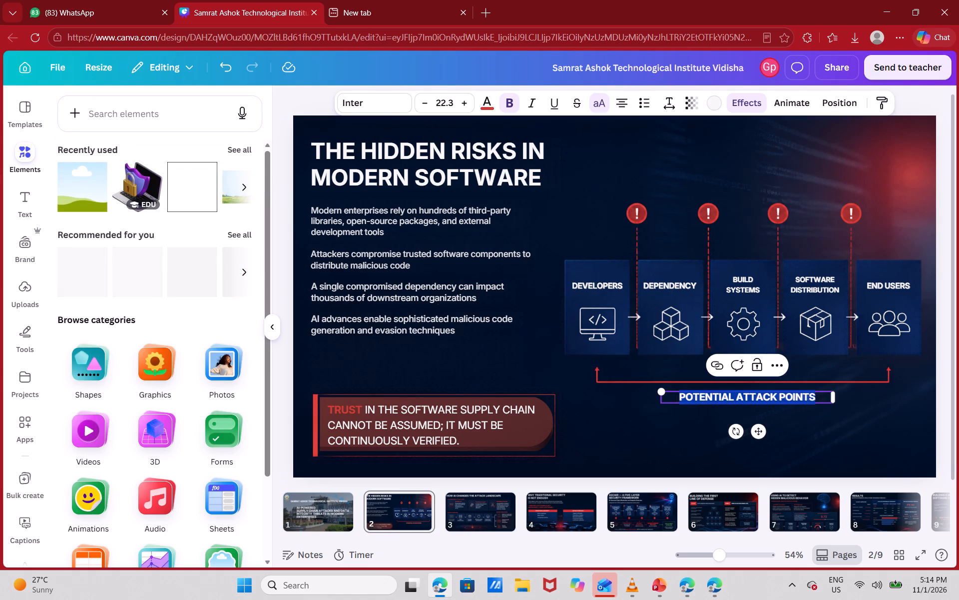
key(ctrl+c)
click(153, 107)
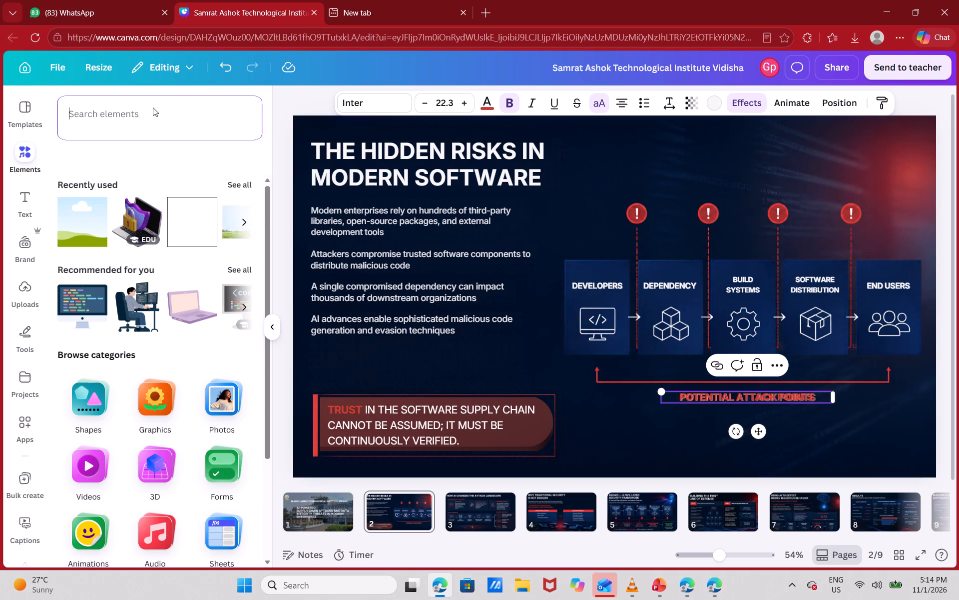
key(ctrl+v)
key(Return)
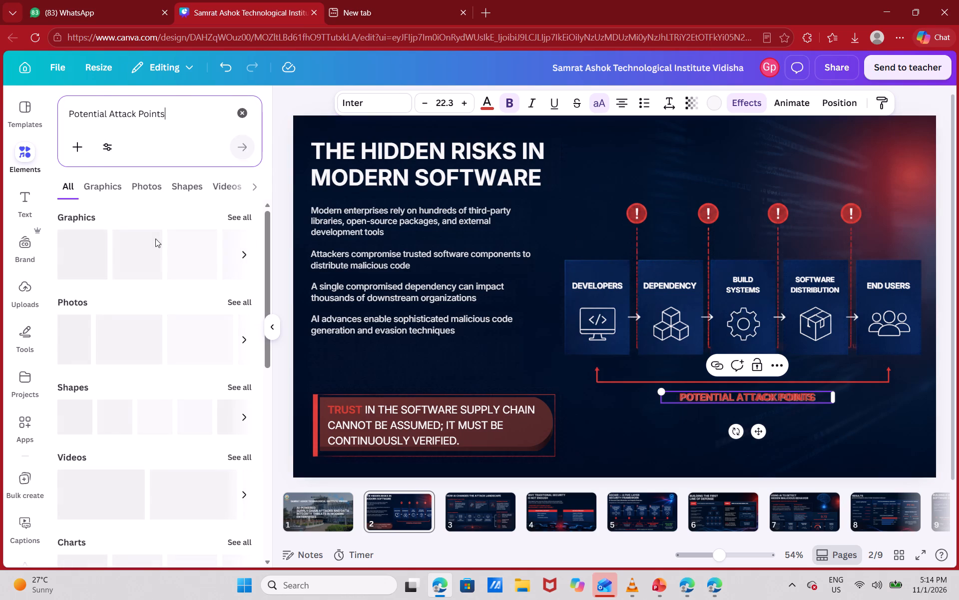
click(105, 191)
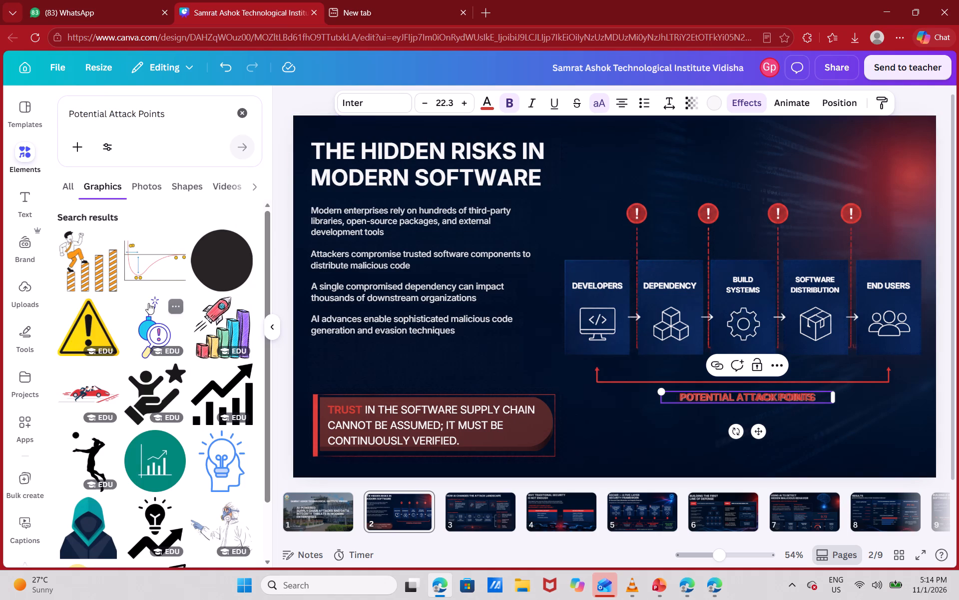
scroll(148, 303, down, 2)
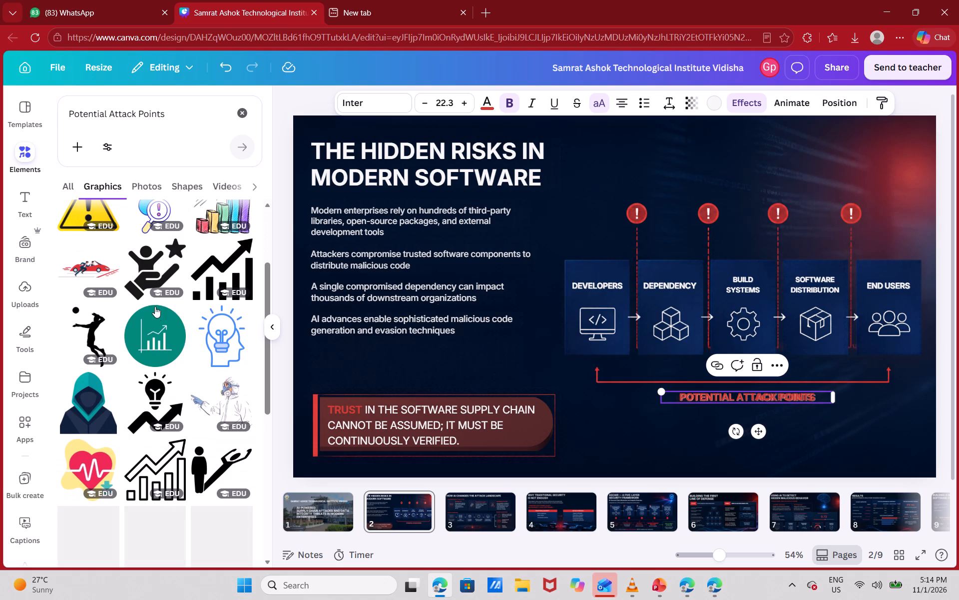
scroll(157, 335, down, 2)
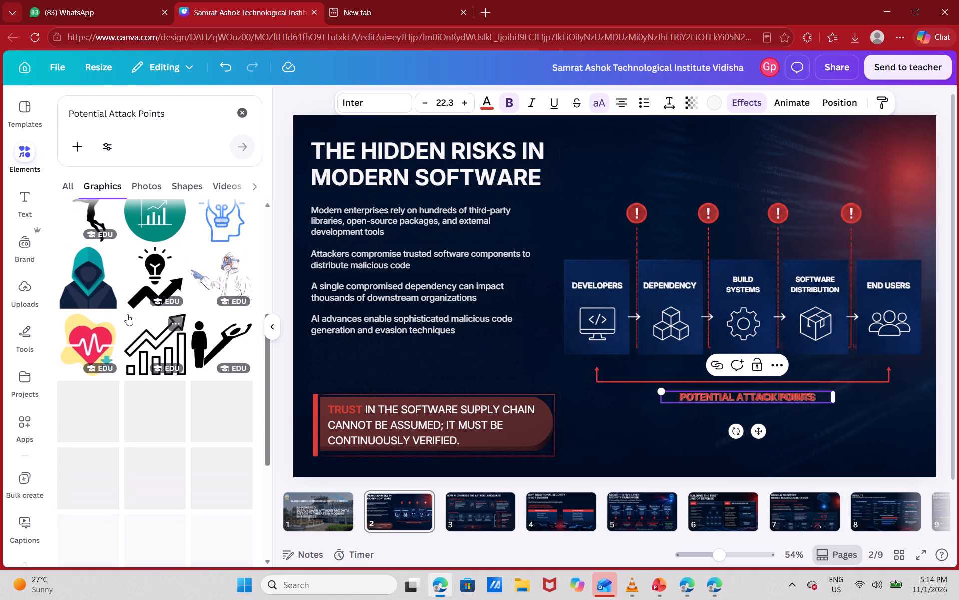
scroll(117, 311, up, 6)
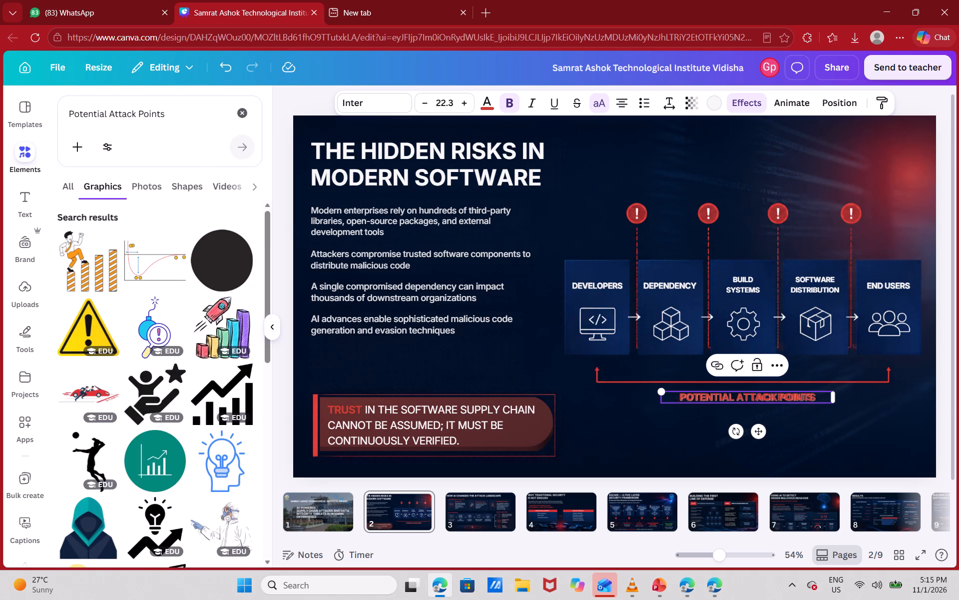
Search the elements library for "grow down" and show all matching graphics.
click(240, 113)
click(222, 108)
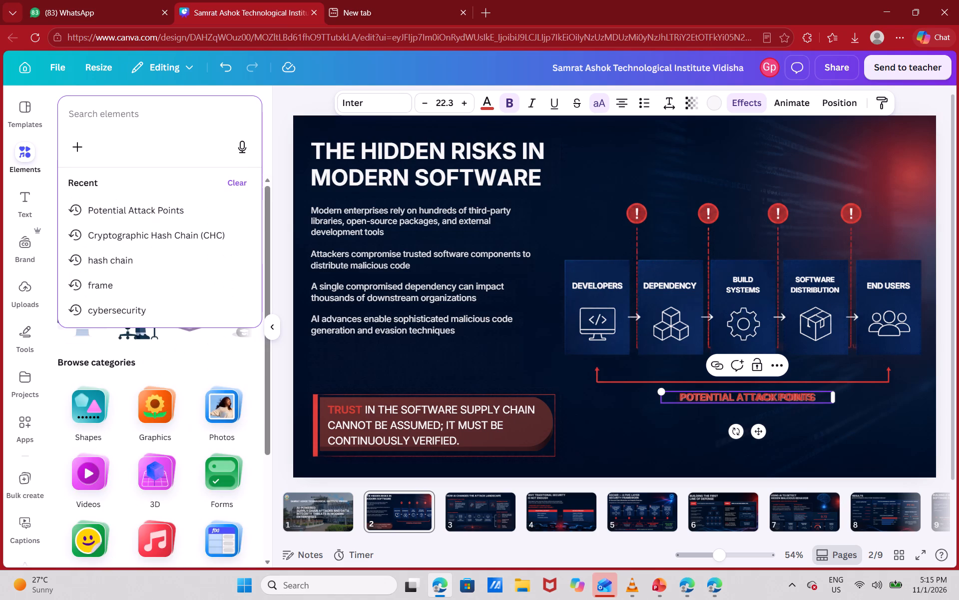
text(gro)
text(w down)
key(space)
key(Return)
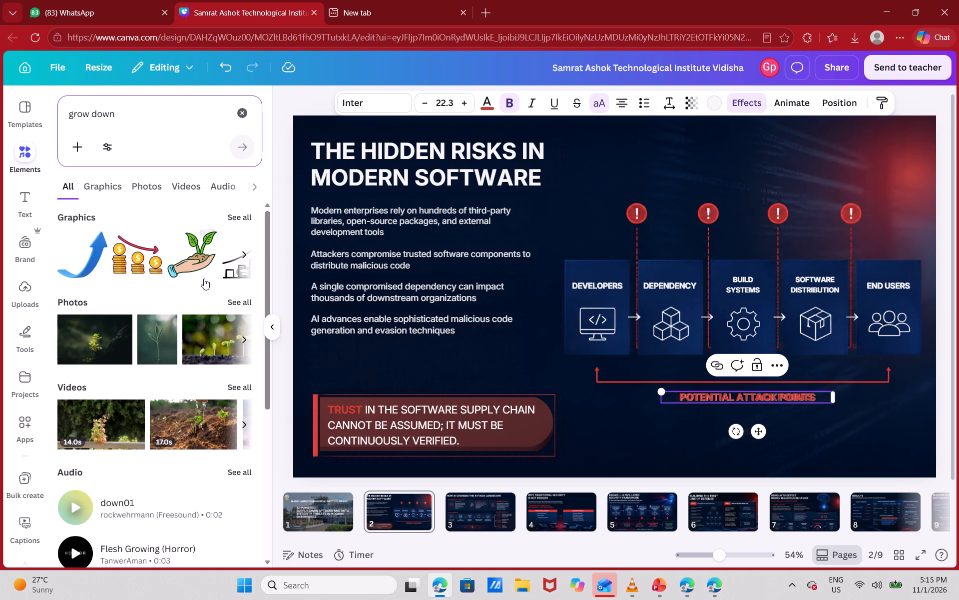
click(237, 214)
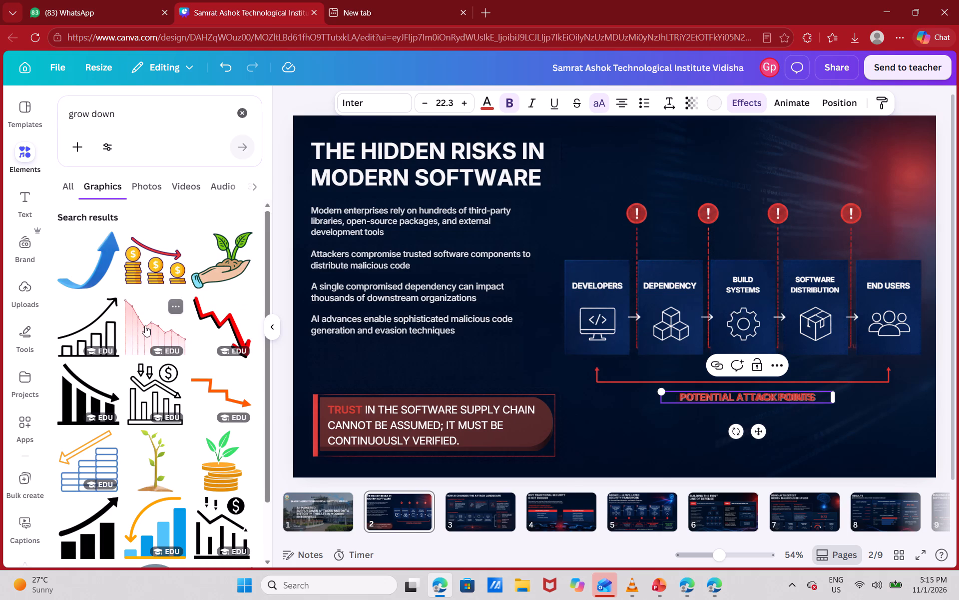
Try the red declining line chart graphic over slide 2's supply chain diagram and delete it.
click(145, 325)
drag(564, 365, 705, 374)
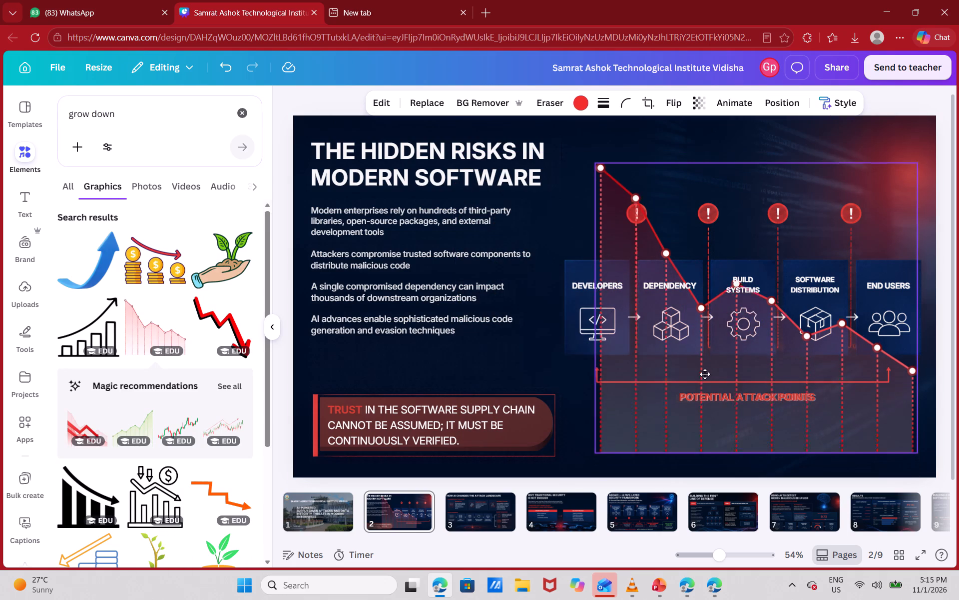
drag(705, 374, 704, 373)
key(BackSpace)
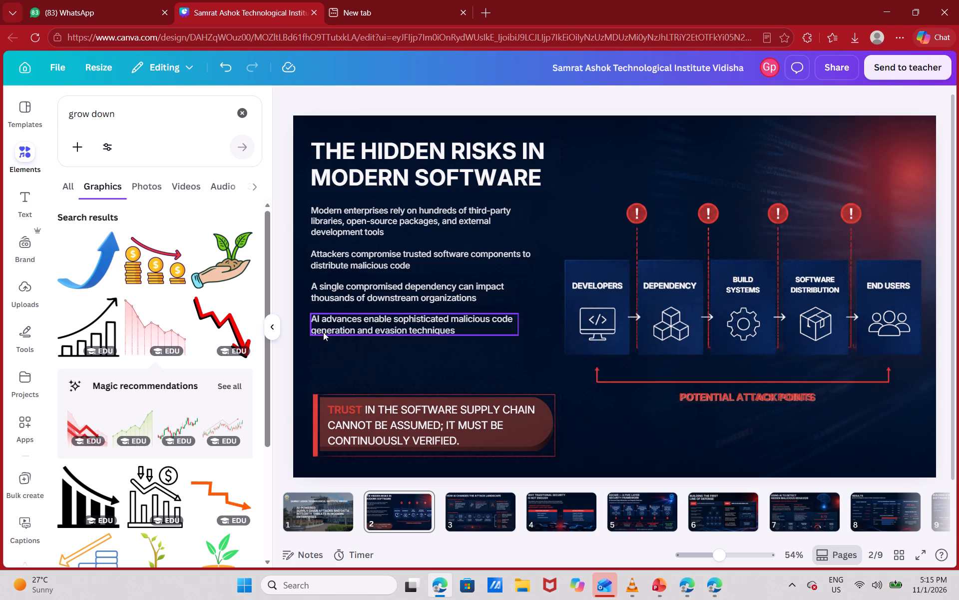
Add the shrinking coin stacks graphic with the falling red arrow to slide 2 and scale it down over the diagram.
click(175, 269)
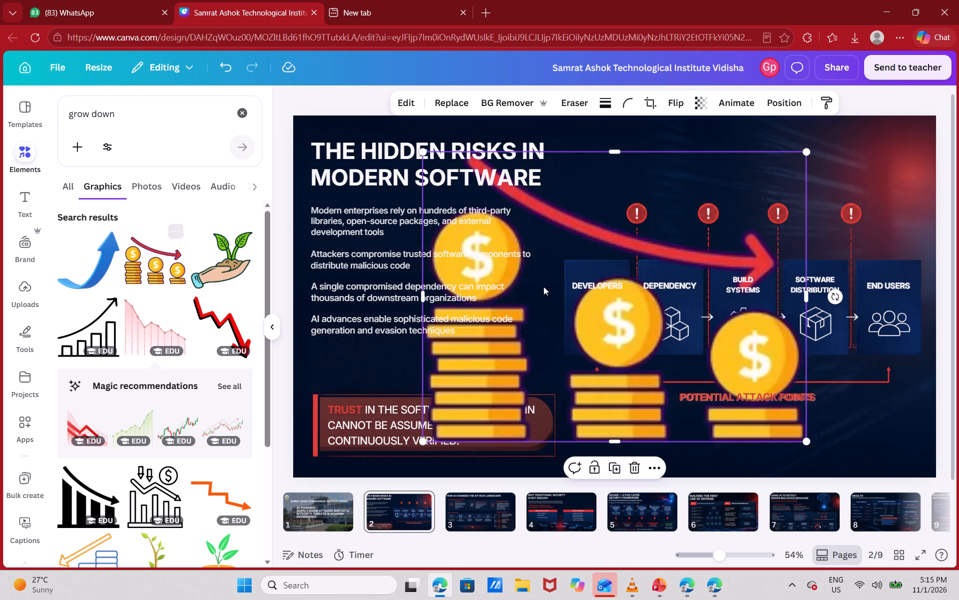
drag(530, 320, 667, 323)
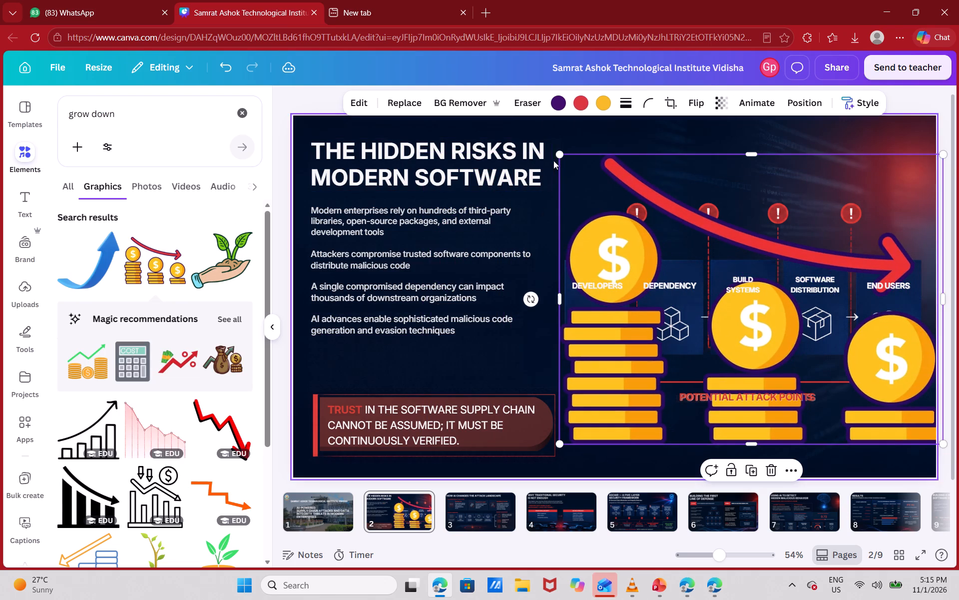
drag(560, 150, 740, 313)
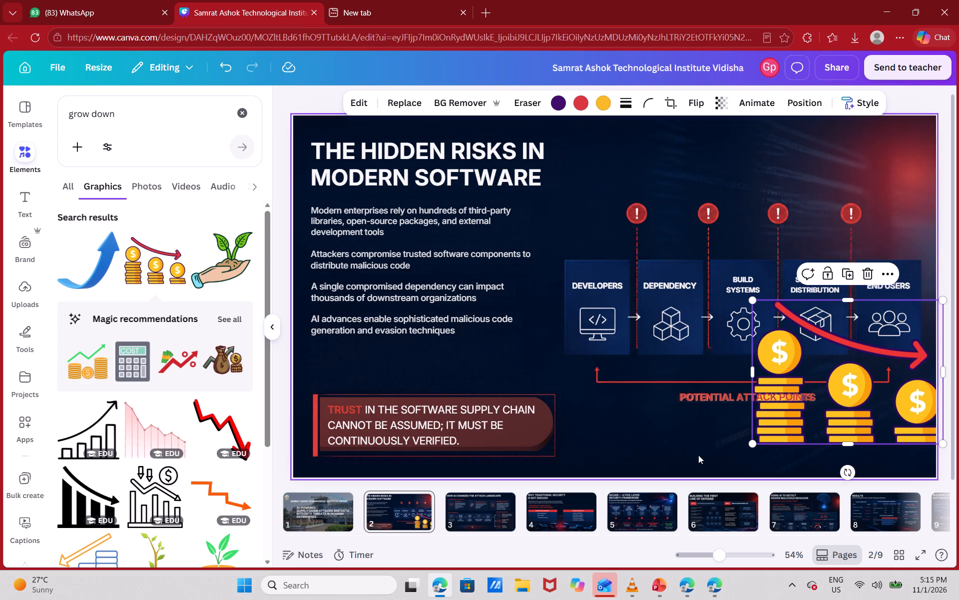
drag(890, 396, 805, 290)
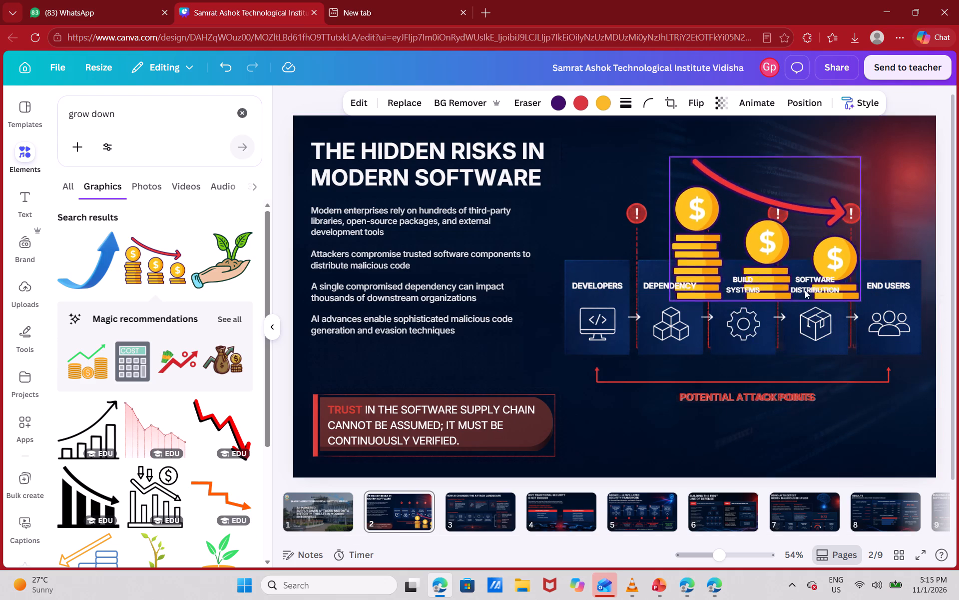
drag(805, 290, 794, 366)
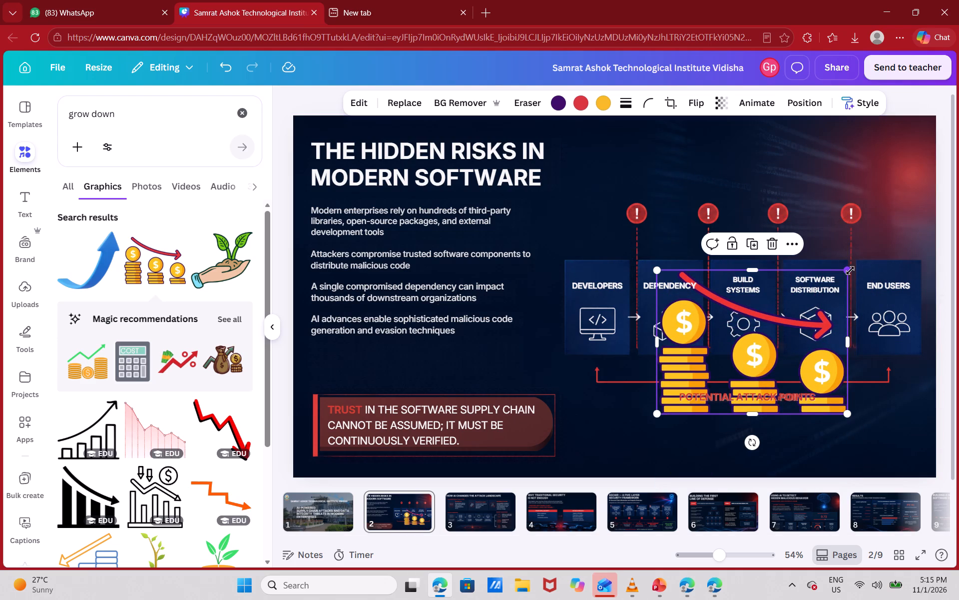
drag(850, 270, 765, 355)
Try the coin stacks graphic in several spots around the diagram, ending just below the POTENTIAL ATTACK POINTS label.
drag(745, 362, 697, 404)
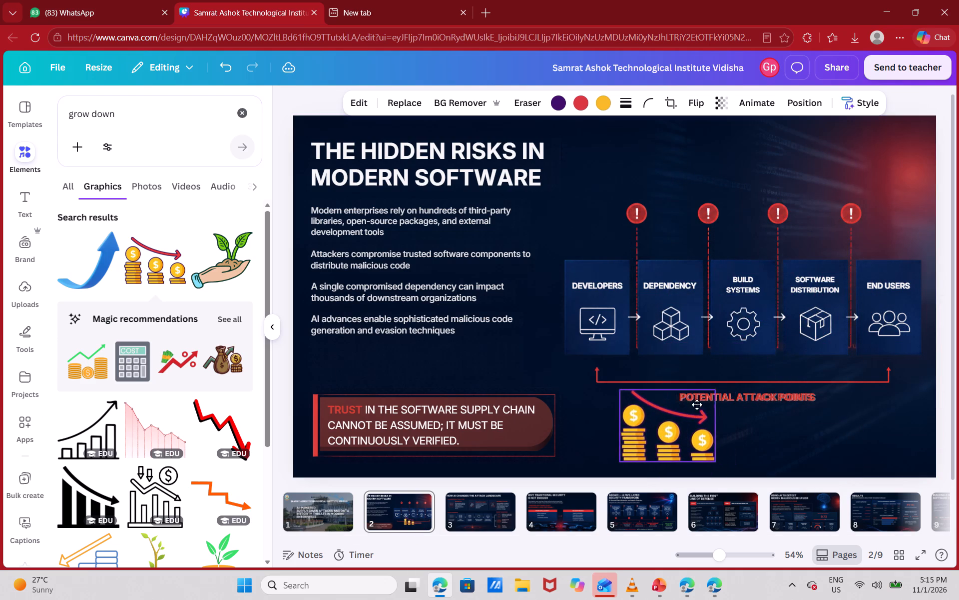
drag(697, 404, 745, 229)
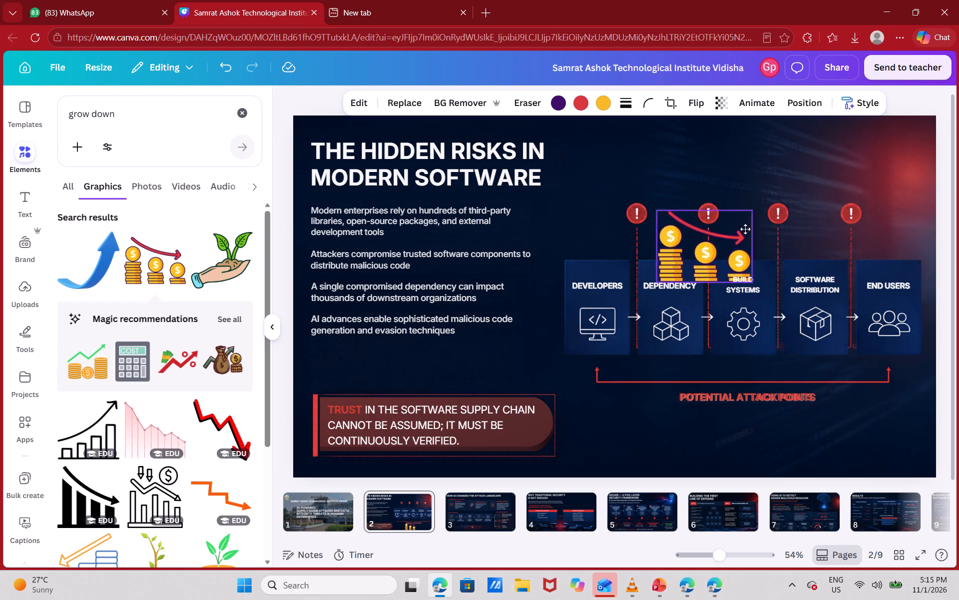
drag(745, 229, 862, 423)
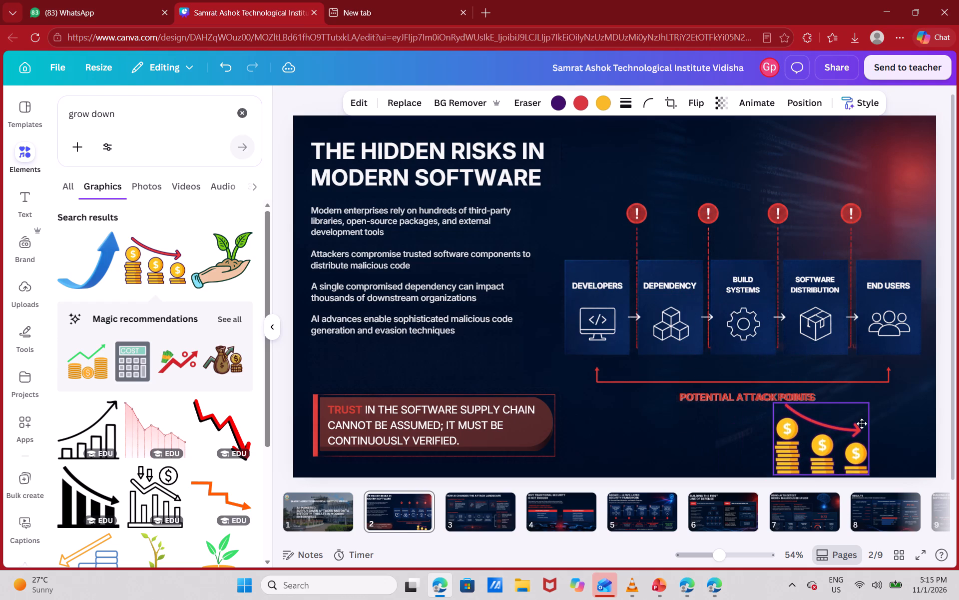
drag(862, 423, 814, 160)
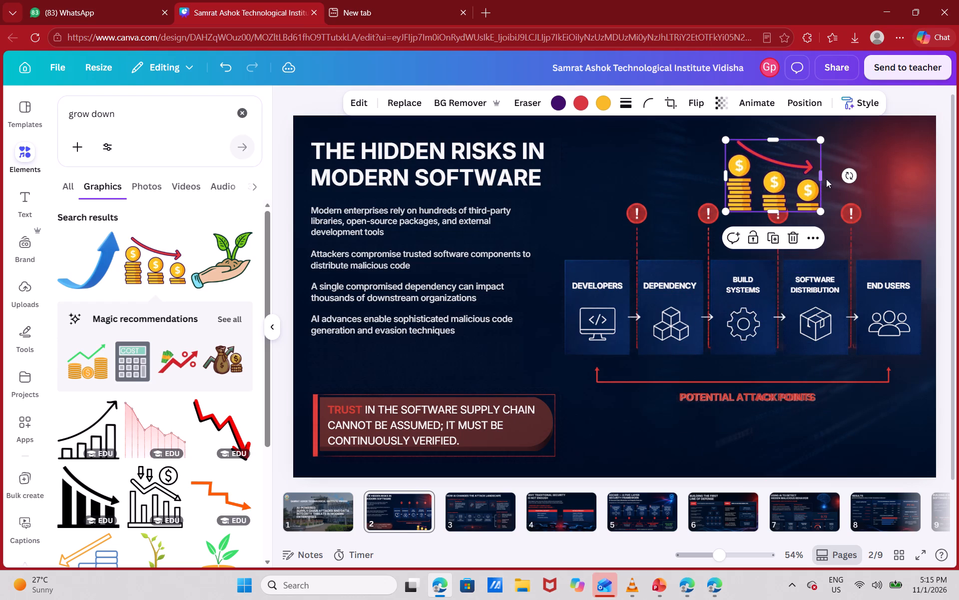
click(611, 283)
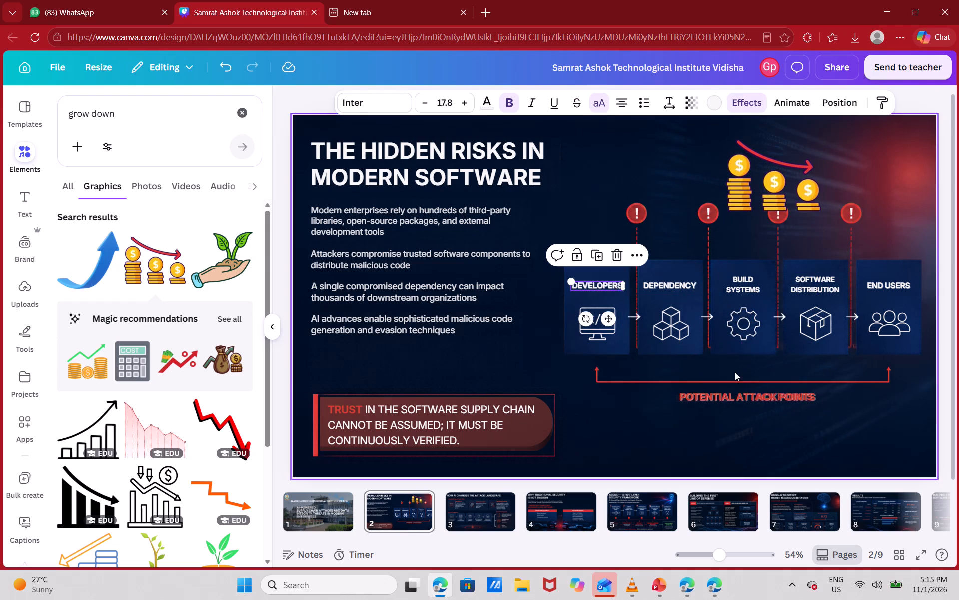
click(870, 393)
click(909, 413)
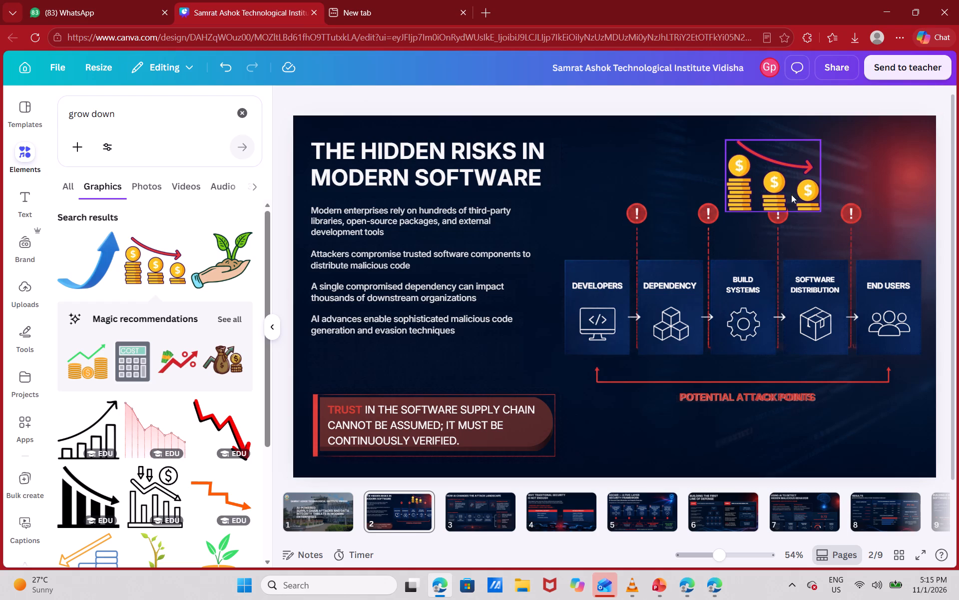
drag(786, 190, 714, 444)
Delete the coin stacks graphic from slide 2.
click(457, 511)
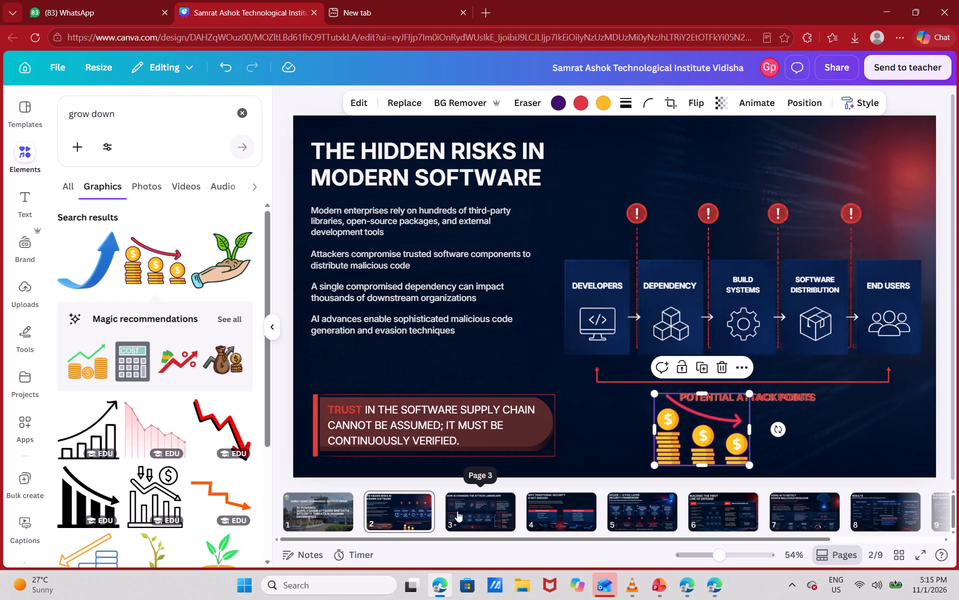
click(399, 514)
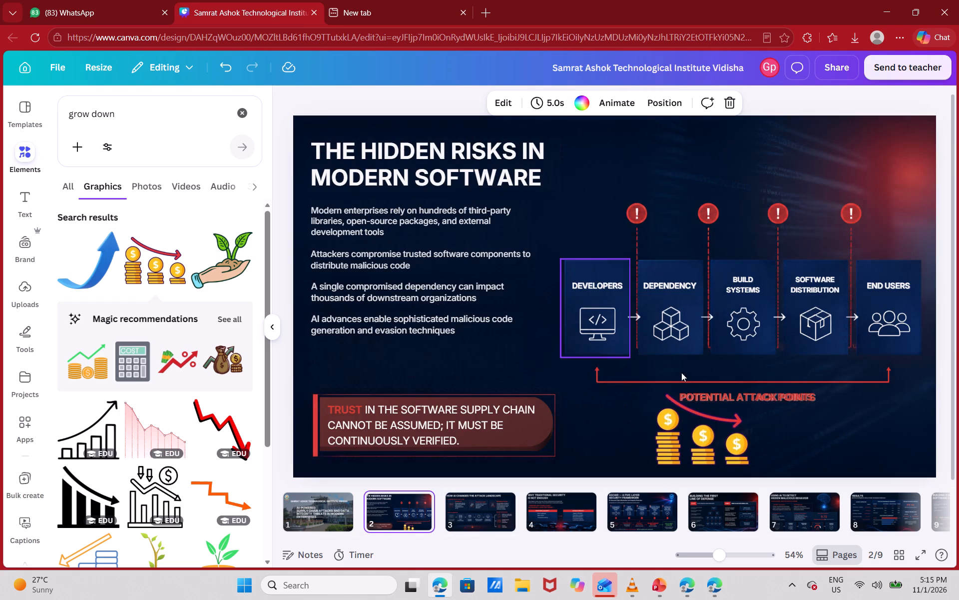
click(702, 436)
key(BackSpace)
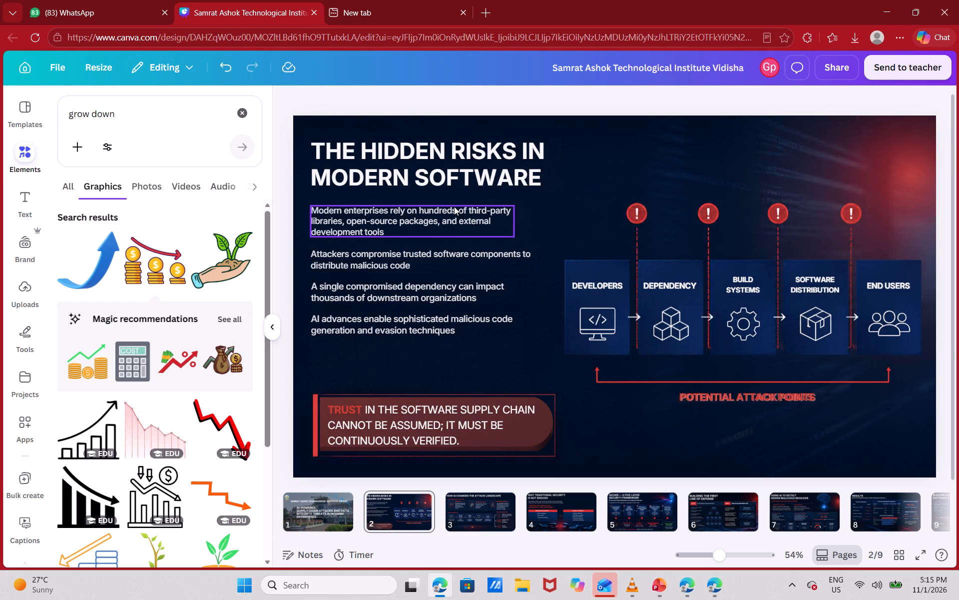
Group the four body paragraphs under the title on slide 2 into a single object.
click(454, 213)
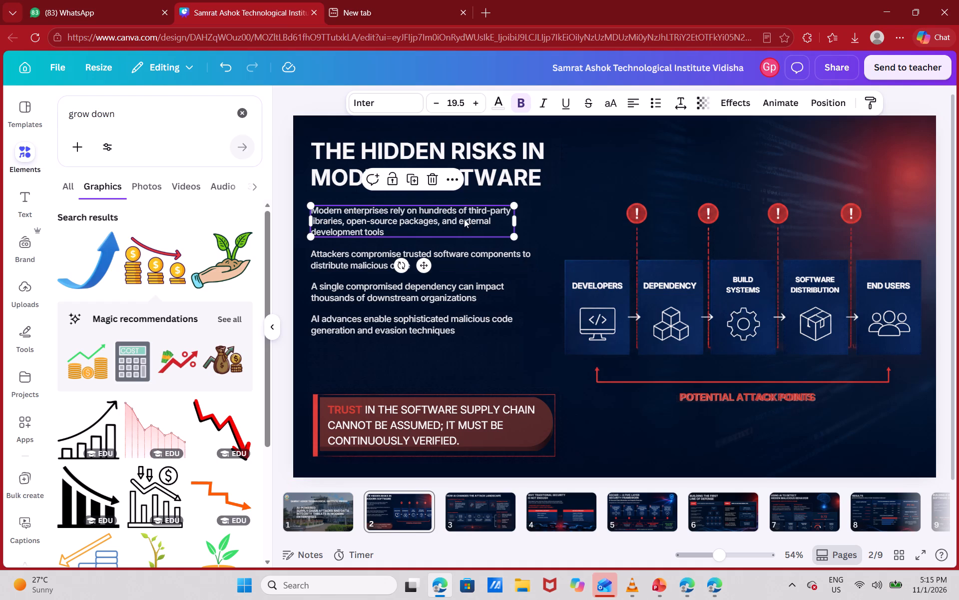
click(470, 263)
click(478, 217)
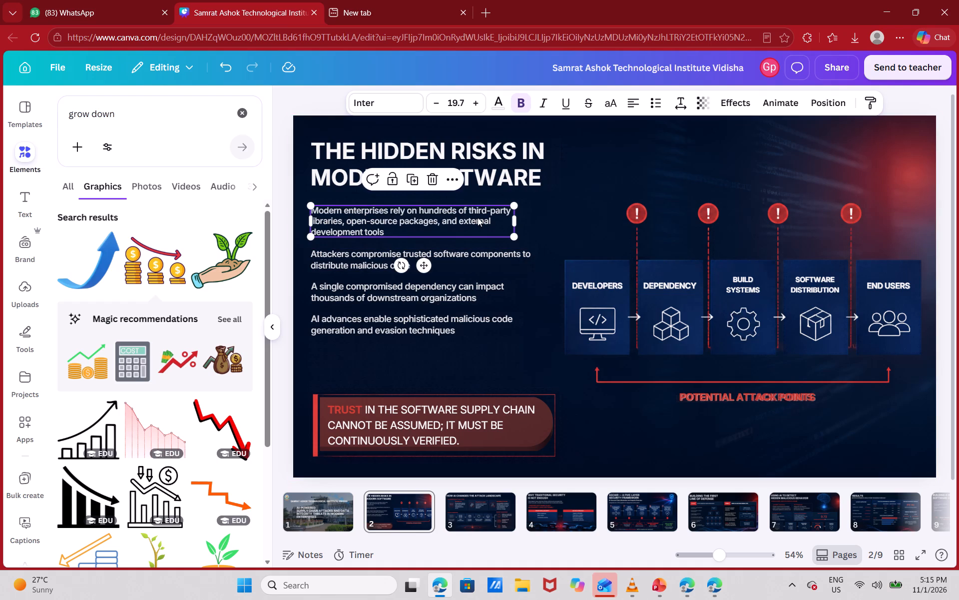
shift+click(481, 246)
shift+click(481, 264)
shift+click(486, 209)
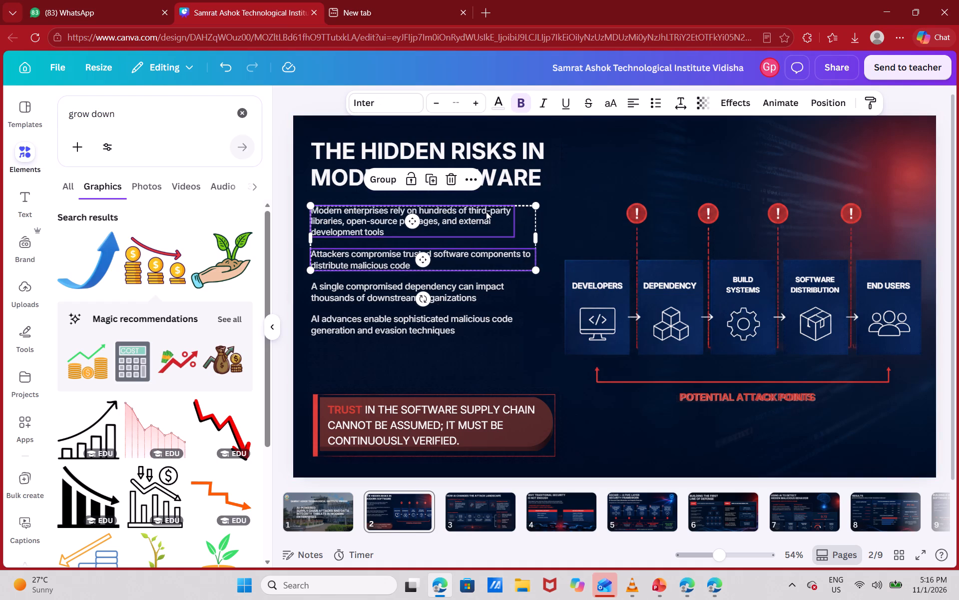
shift+click(463, 300)
shift+click(459, 328)
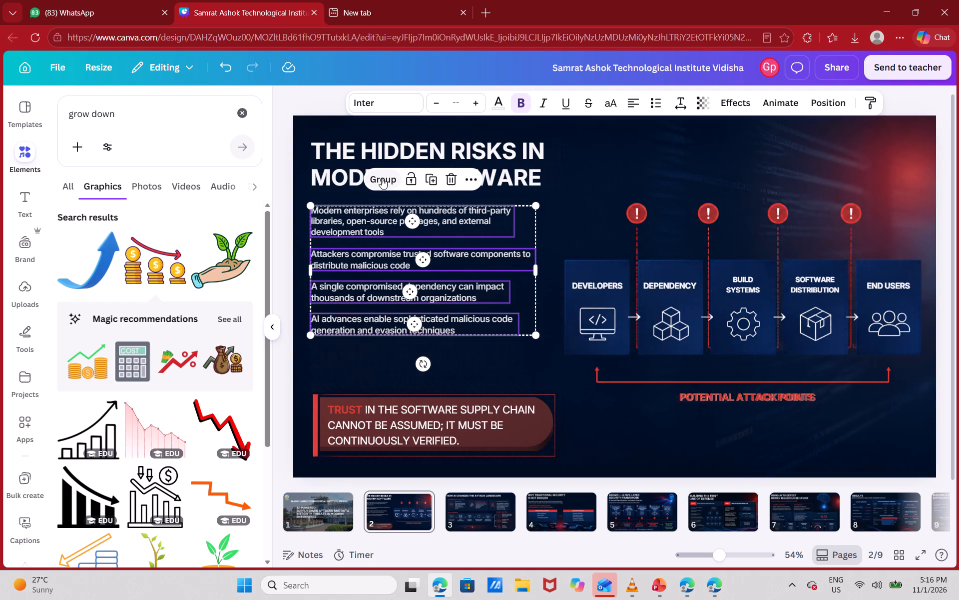
shift+click(382, 178)
shift+click(688, 164)
Move the grouped body paragraphs down, centring them roughly between the title and the TRUST callout.
click(449, 241)
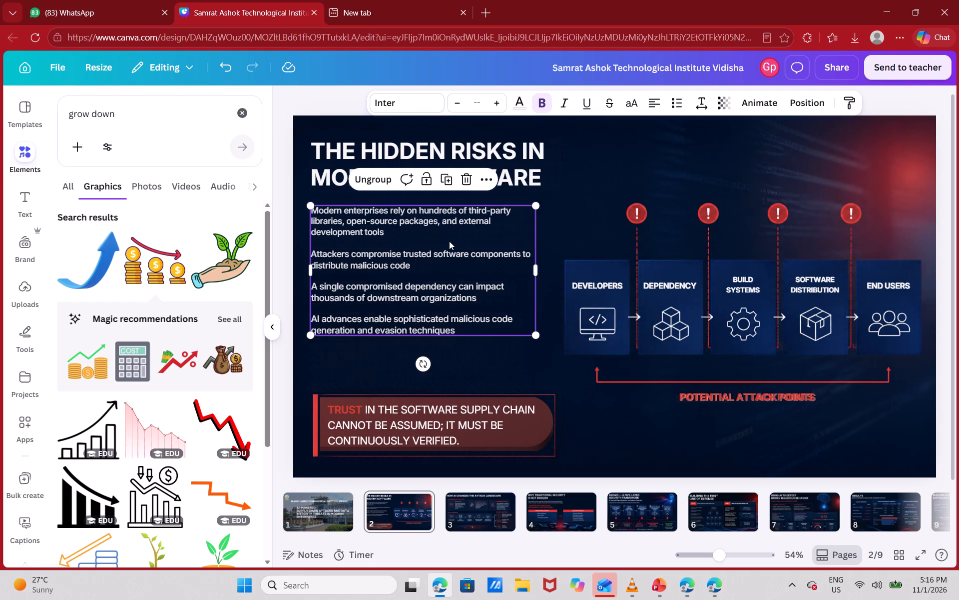
key(Down)
key(Down)
key(Down)
key(Down)
key(Down)
key(Down)
key(Down)
key(Down)
key(Down)
key(Down)
key(Down)
key(Down)
key(Down)
key(Down)
key(Down)
key(Down)
key(Down)
key(Down)
key(Down)
key(Down)
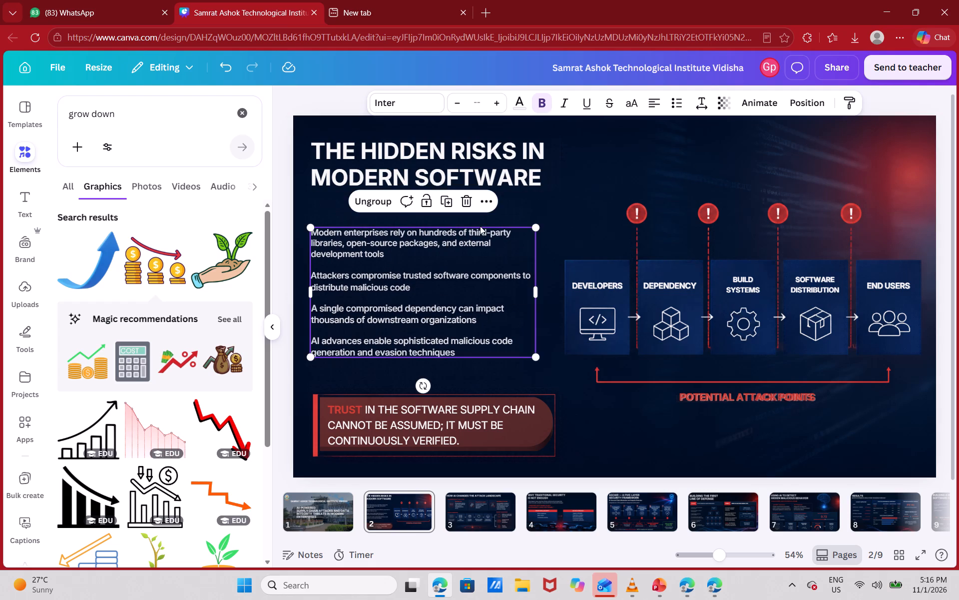
key(Up)
key(Up)
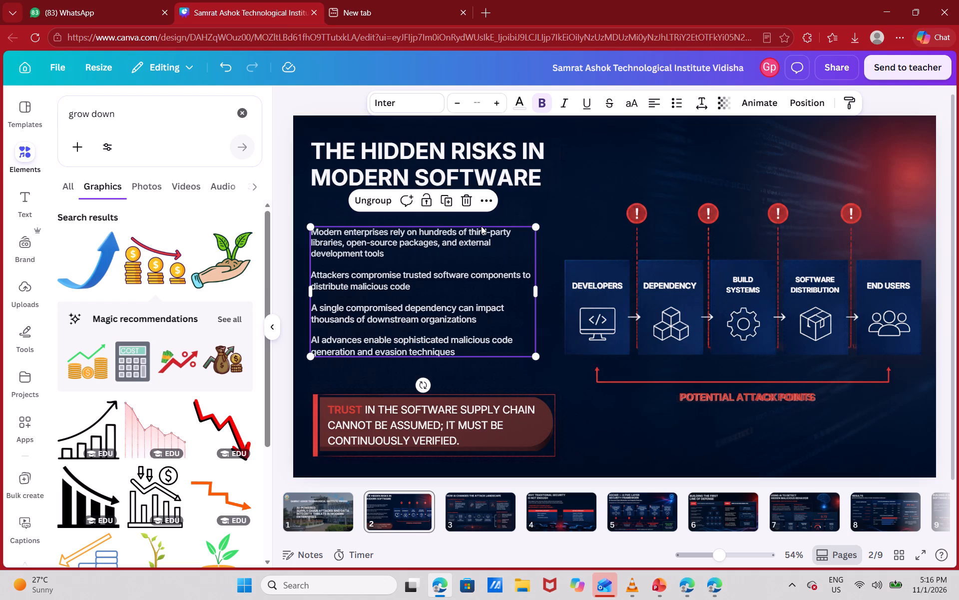
click(595, 146)
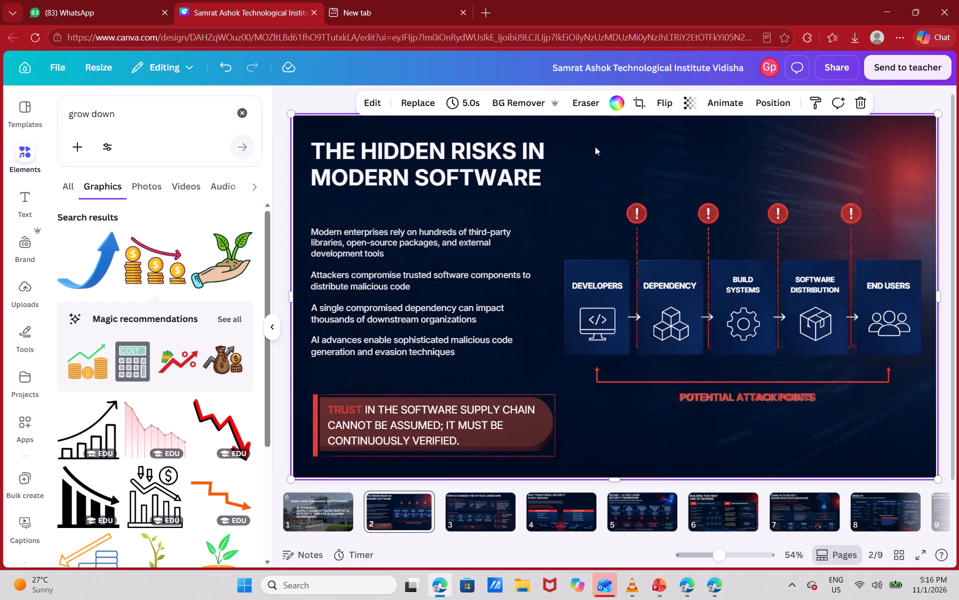
Move the title THE HIDDEN RISKS IN MODERN SOFTWARE slightly down, closer to the body paragraphs.
click(508, 172)
drag(510, 171, 511, 176)
click(614, 153)
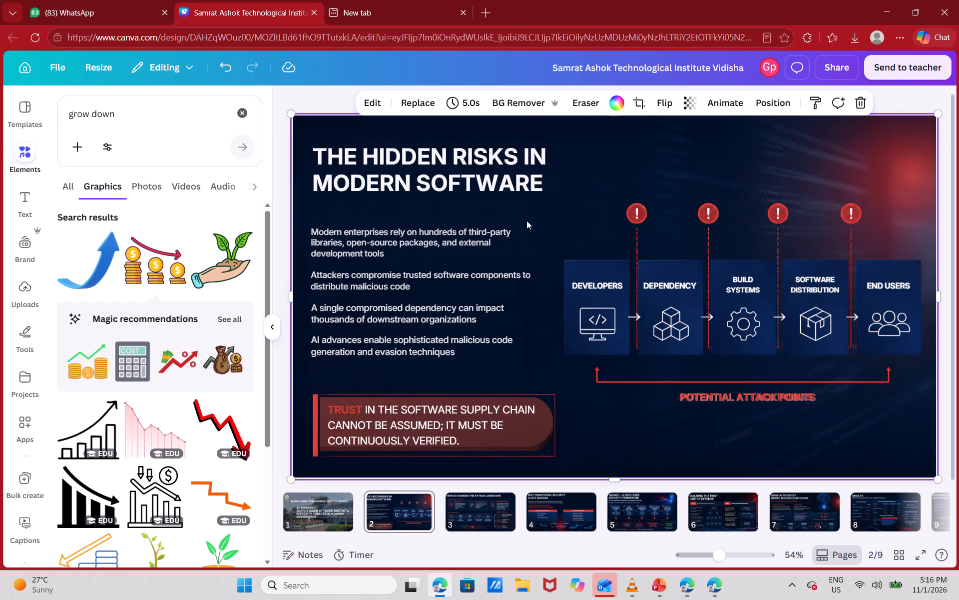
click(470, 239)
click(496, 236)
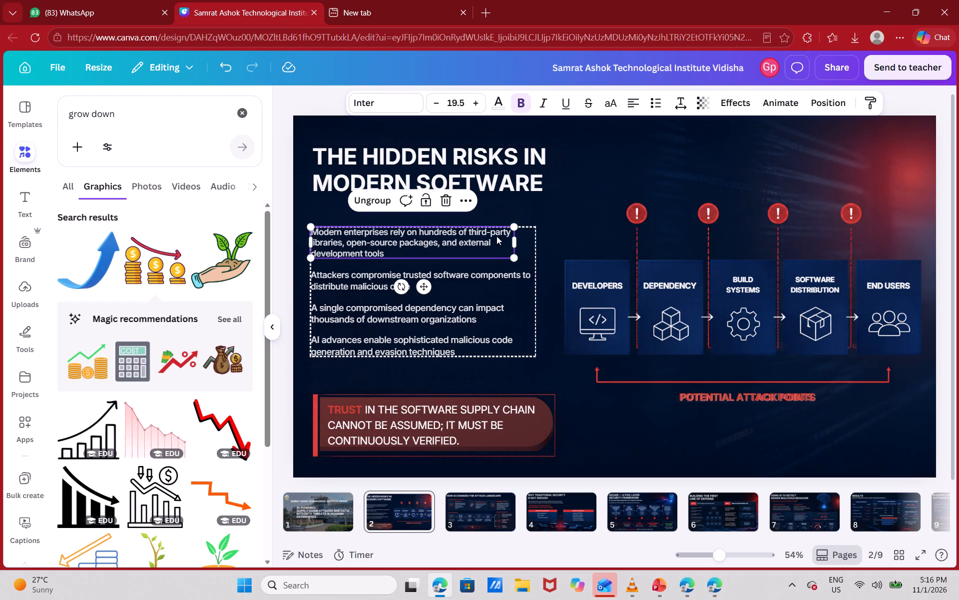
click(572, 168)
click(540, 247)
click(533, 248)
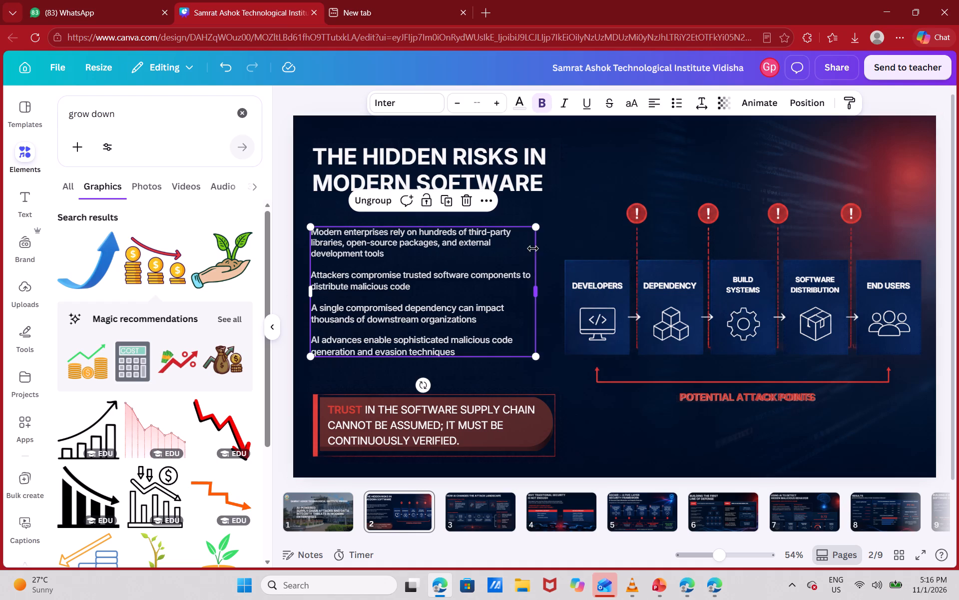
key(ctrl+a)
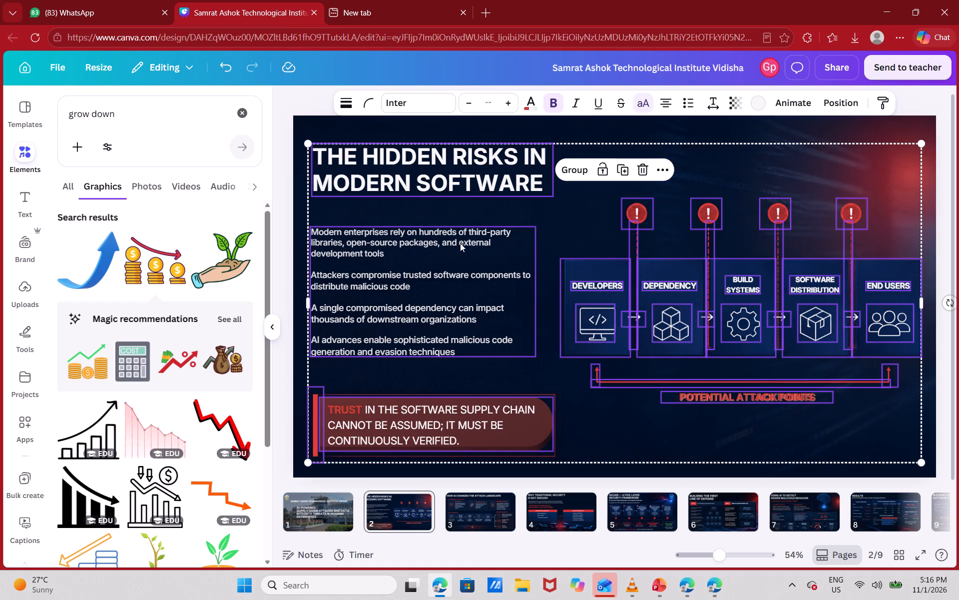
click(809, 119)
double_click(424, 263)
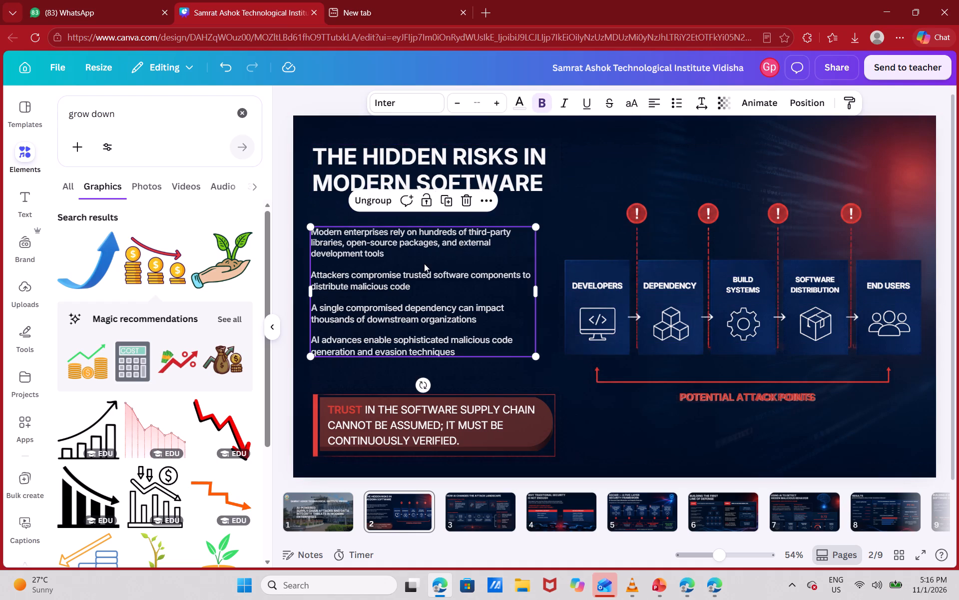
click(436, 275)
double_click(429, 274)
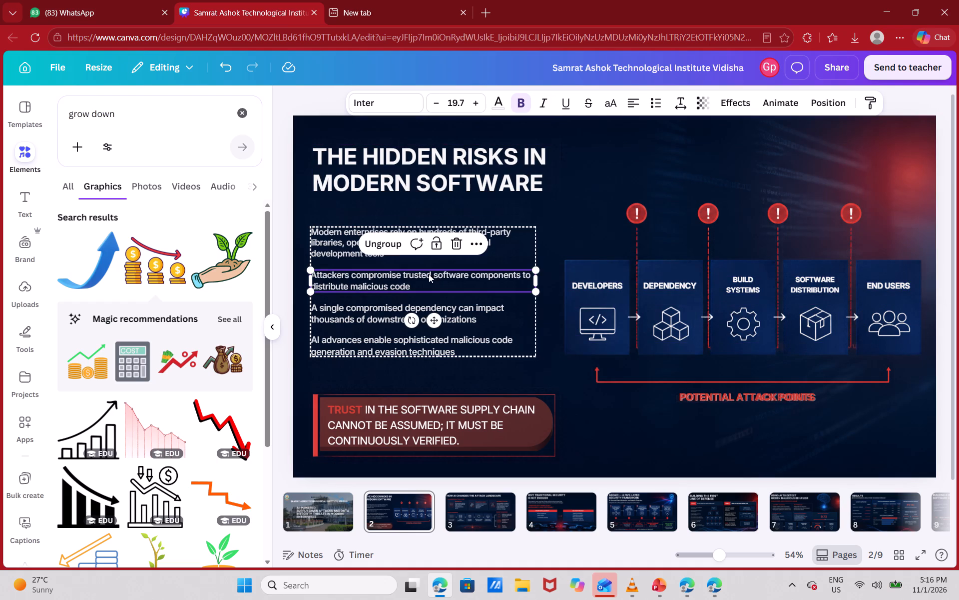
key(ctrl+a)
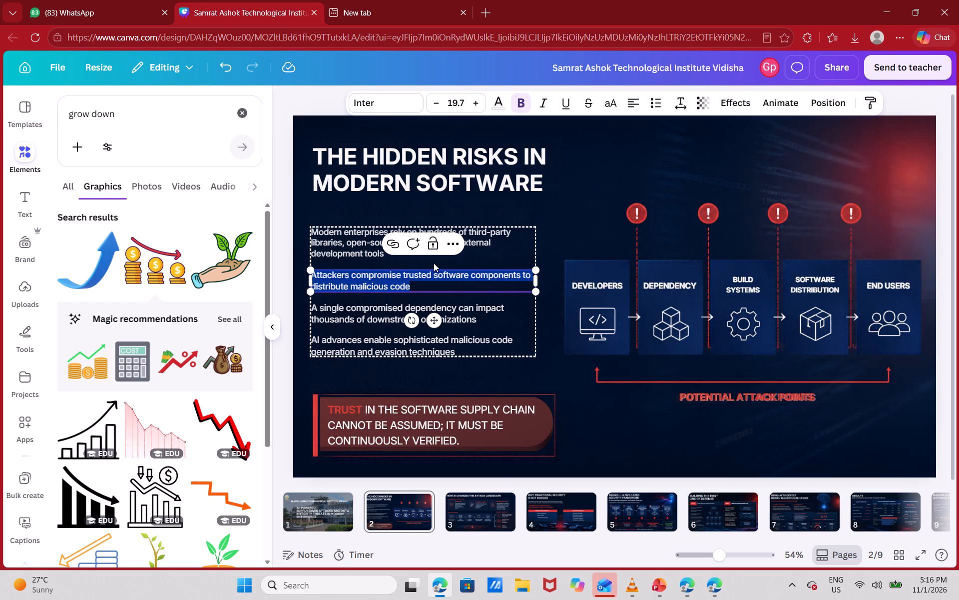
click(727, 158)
Compare Roboto and Canva Sans on the grouped body paragraphs and set their font to DM Sans.
click(459, 261)
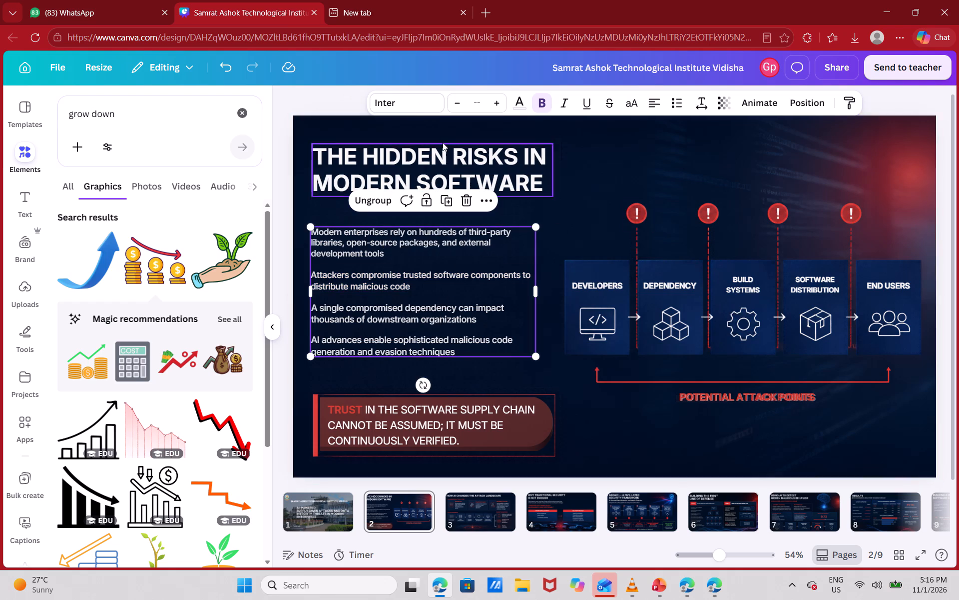
click(419, 108)
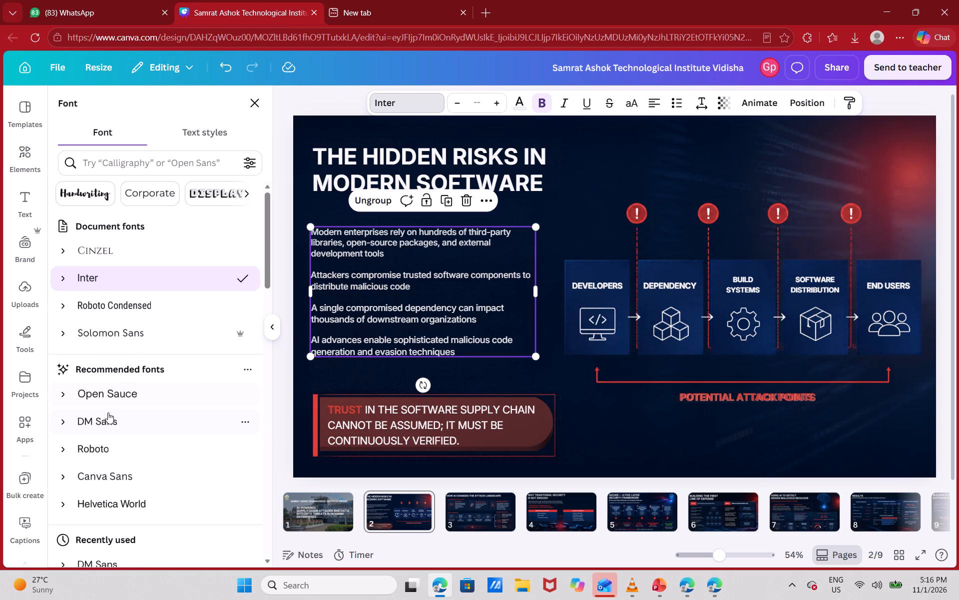
click(108, 414)
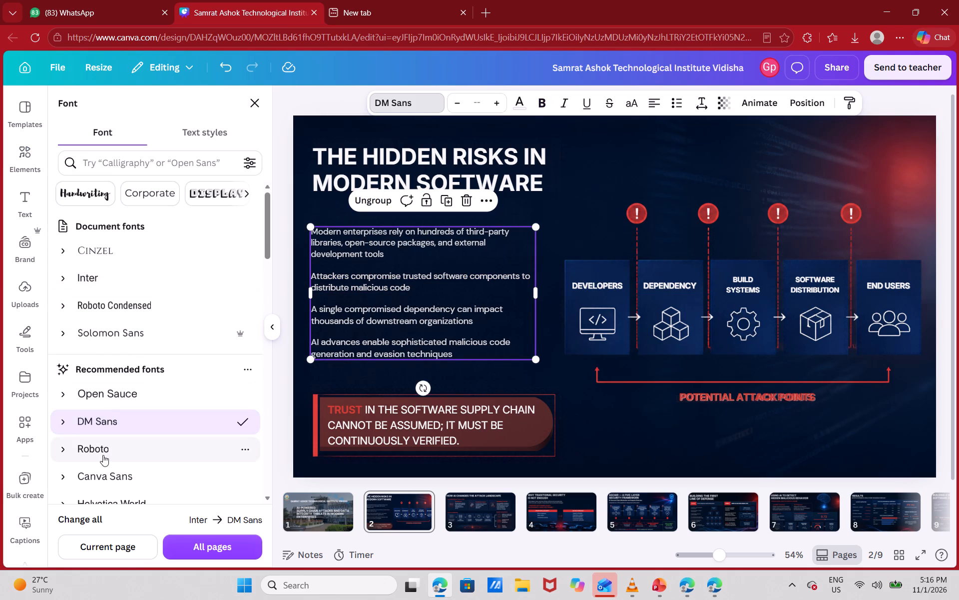
click(103, 453)
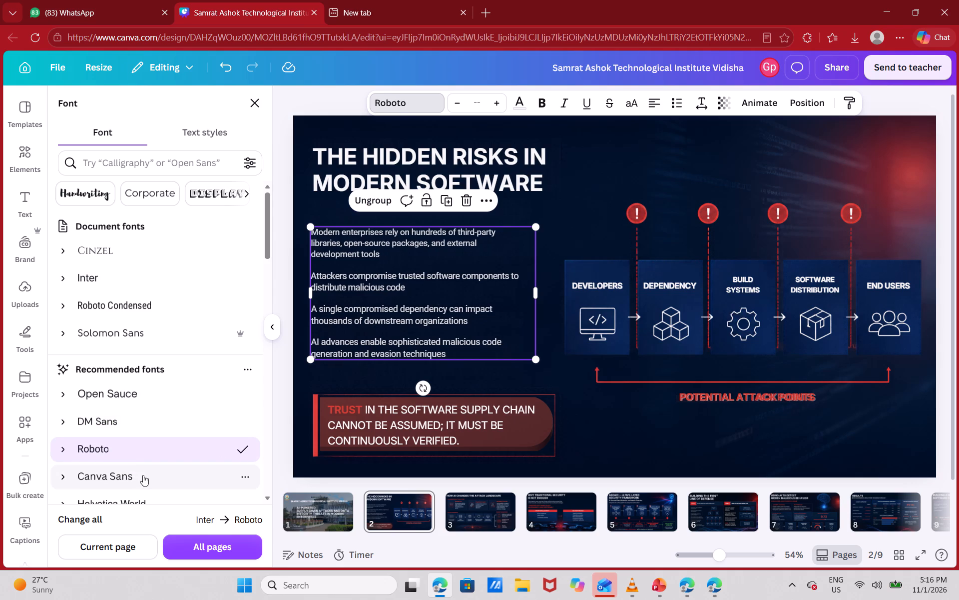
click(143, 475)
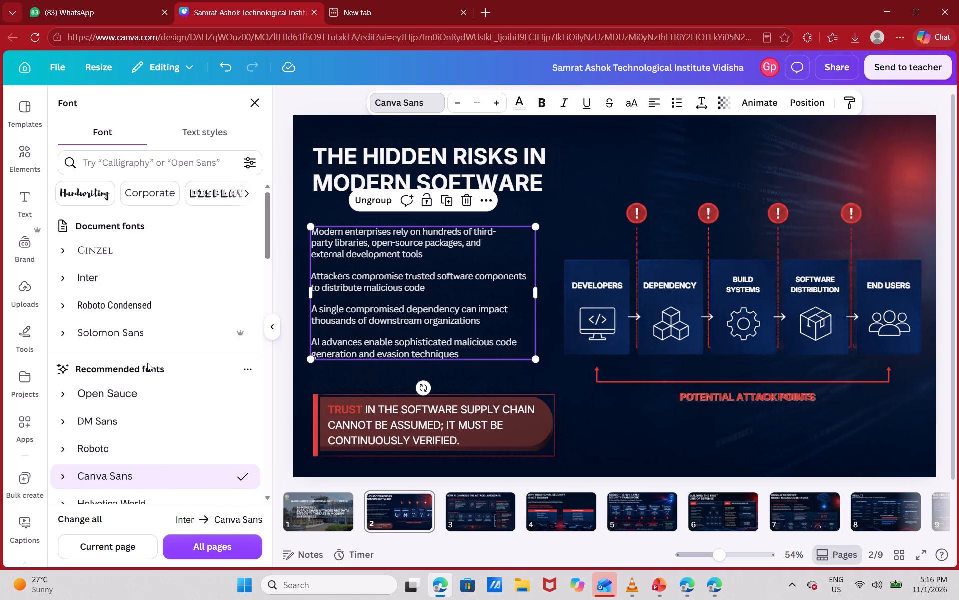
scroll(134, 421, down, 2)
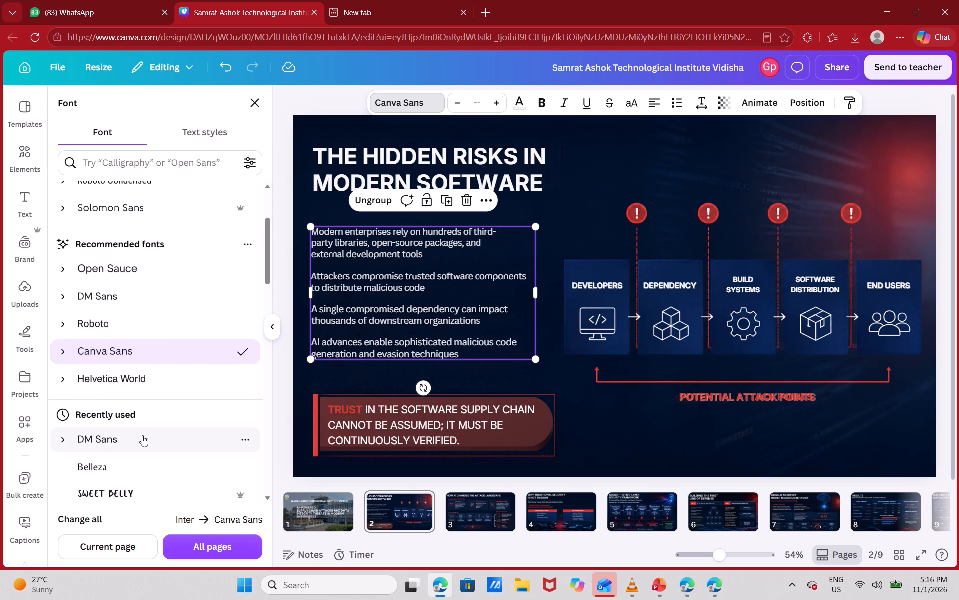
click(142, 431)
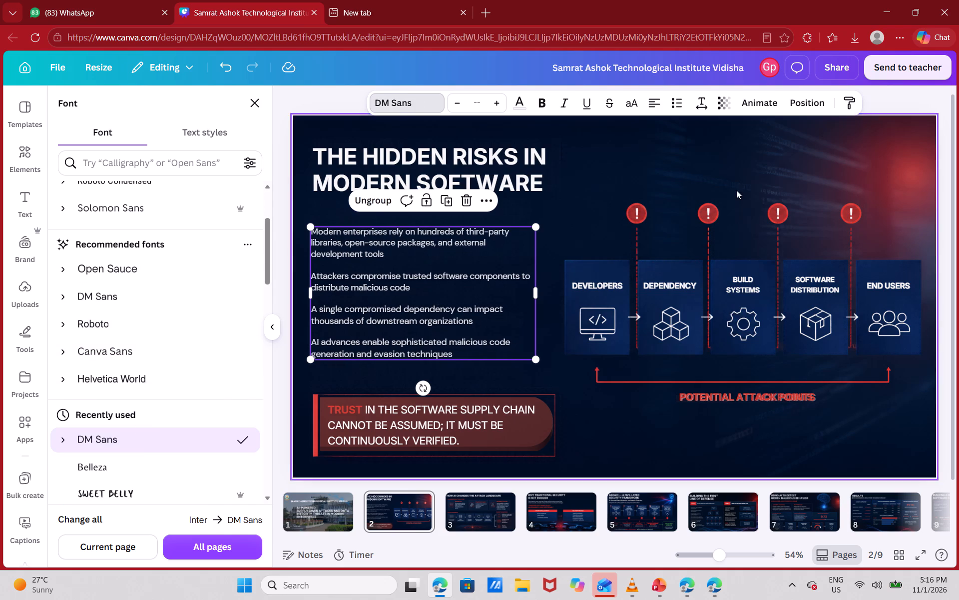
click(833, 132)
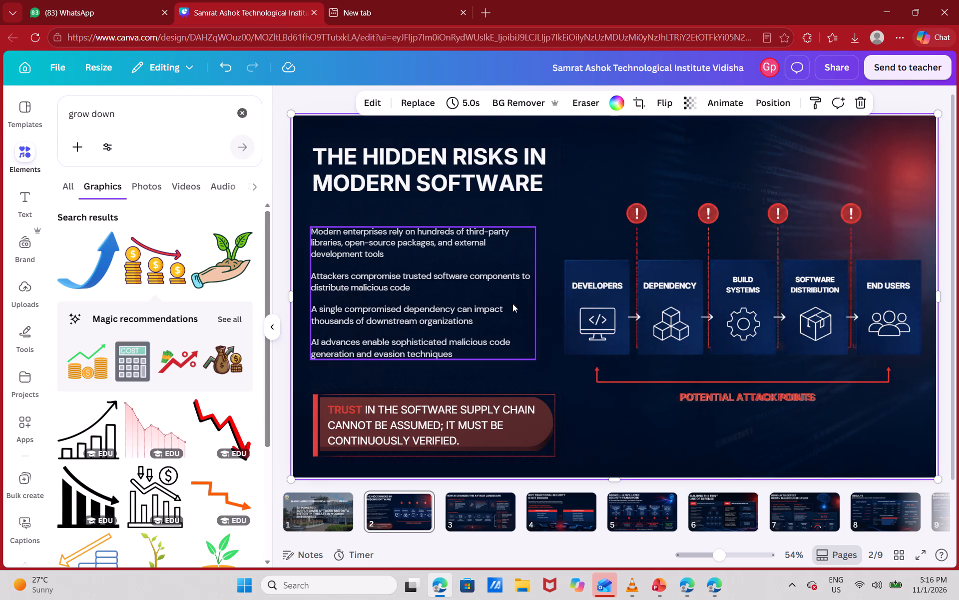
Shift the grouped body paragraphs slightly right and down to line up with the title's left edge.
click(505, 278)
click(686, 153)
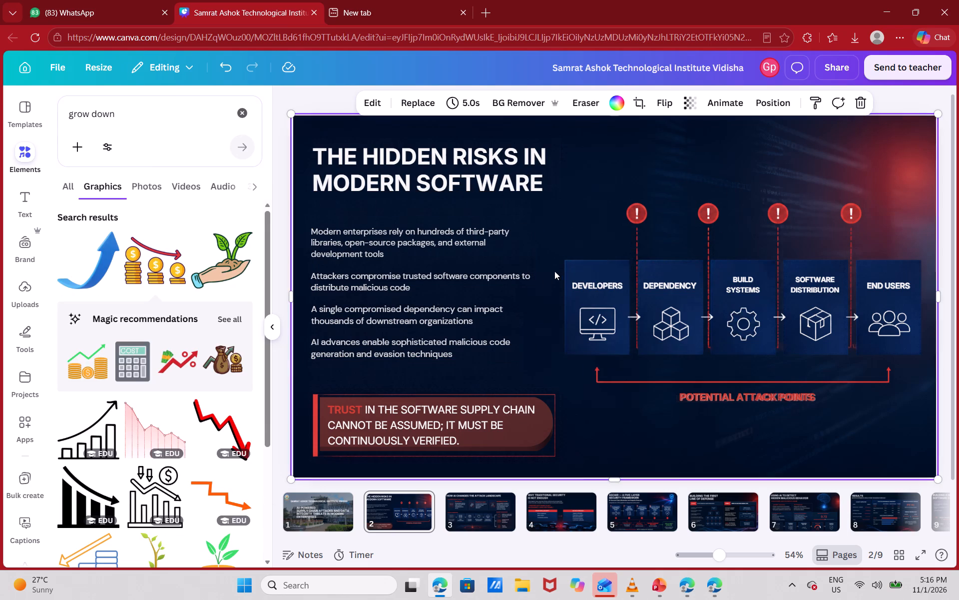
click(513, 281)
click(525, 307)
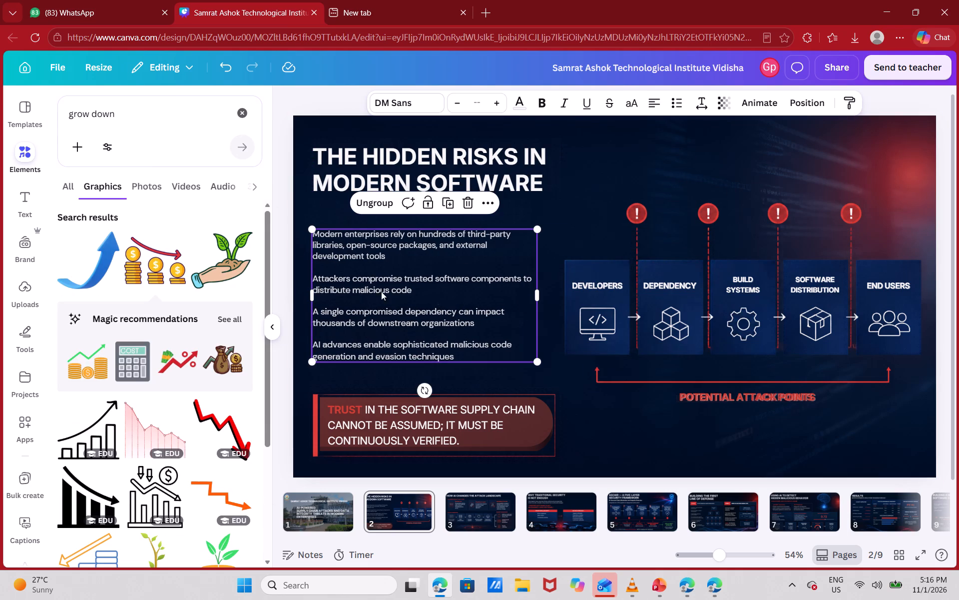
Increase the grouped body paragraphs' font size slightly so the text fills the space above the TRUST callout.
click(504, 102)
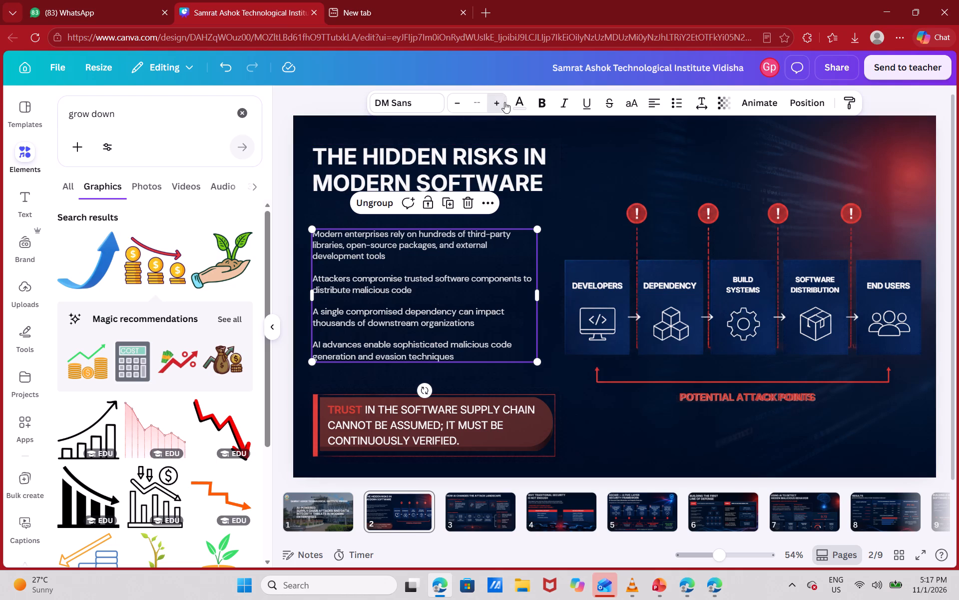
click(504, 103)
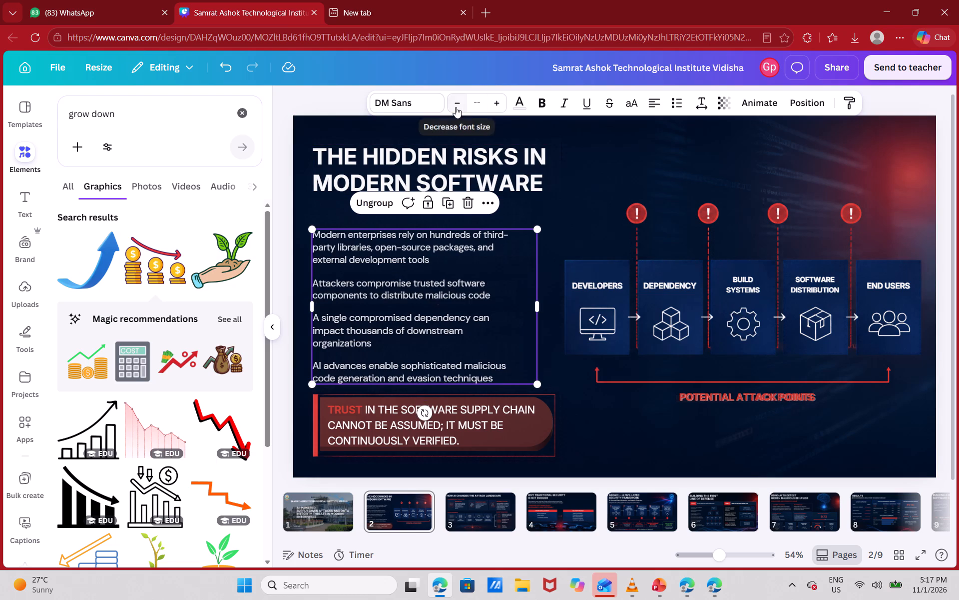
click(632, 133)
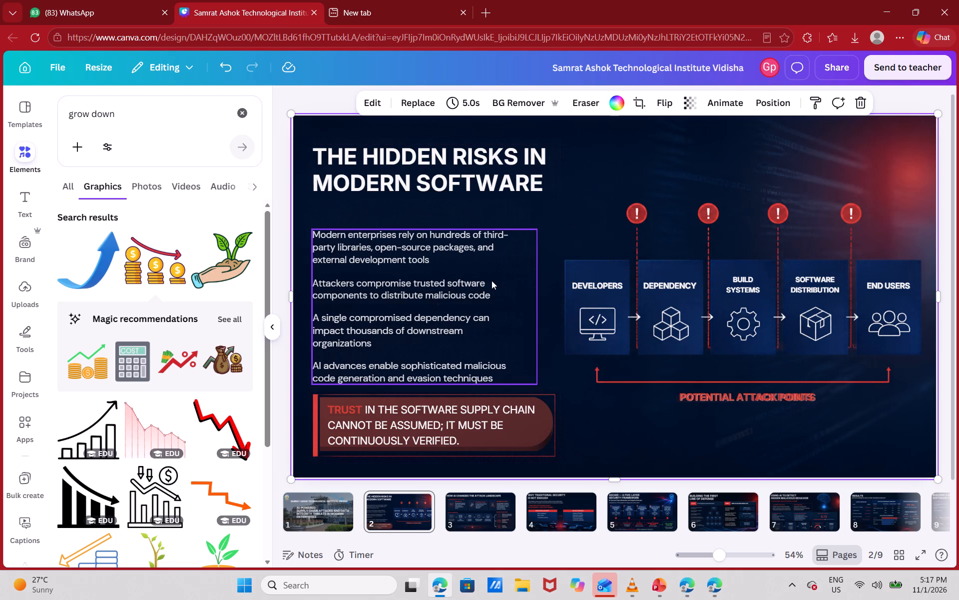
Nudge the grouped body paragraphs three small increments to the right to fine-tune their alignment with the title.
click(491, 280)
click(660, 164)
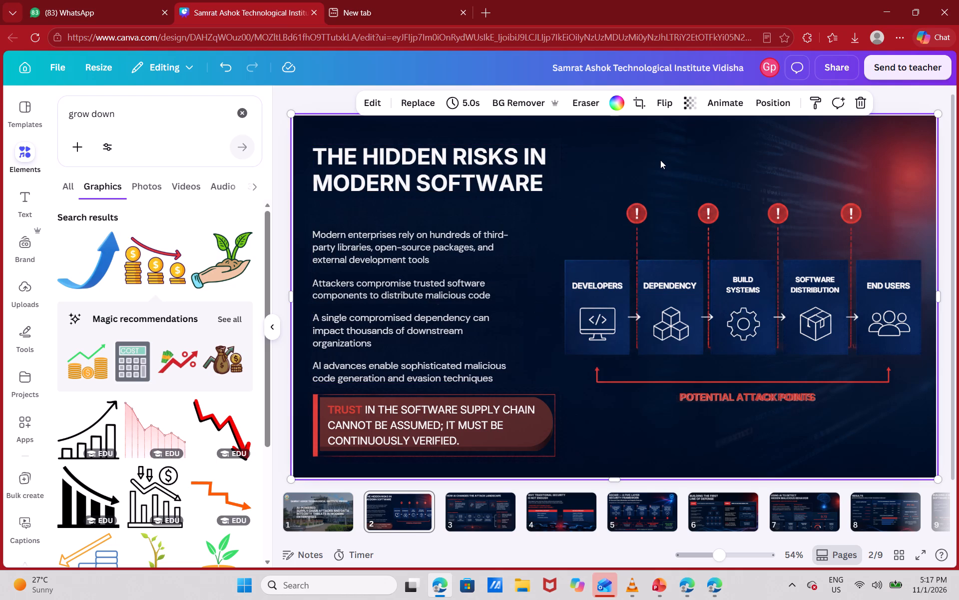
click(450, 263)
key(Right)
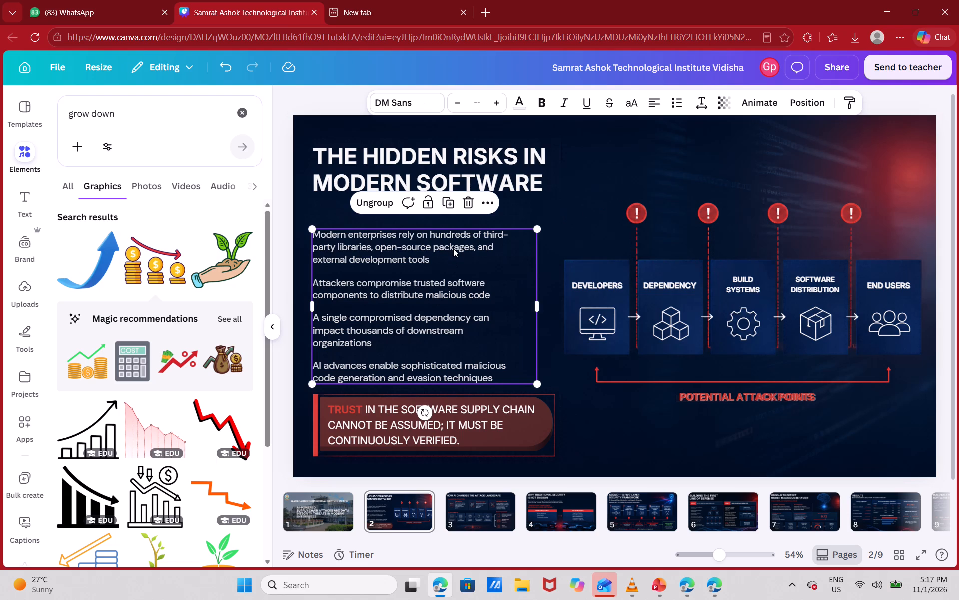
key(Right)
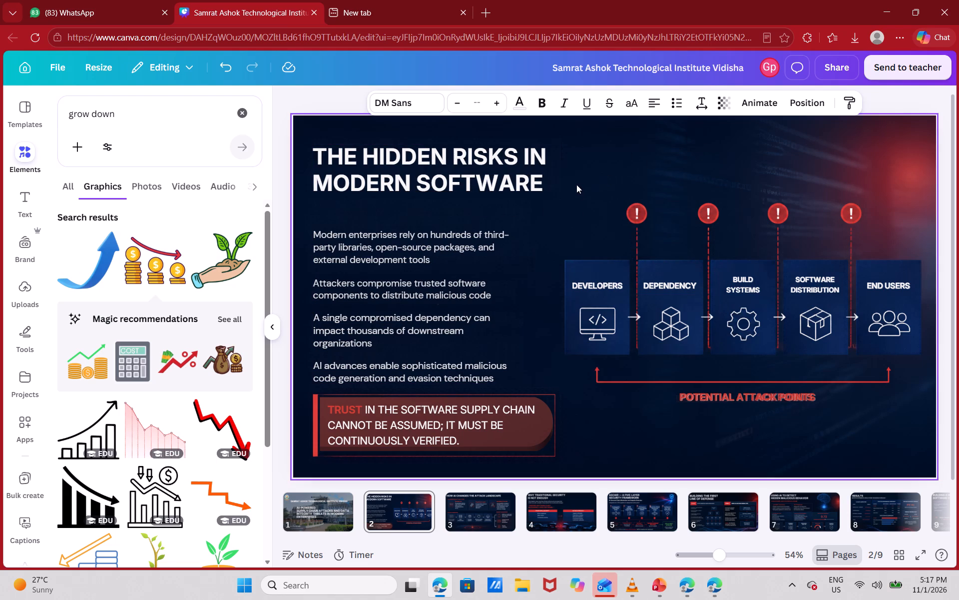
key(Right)
click(651, 148)
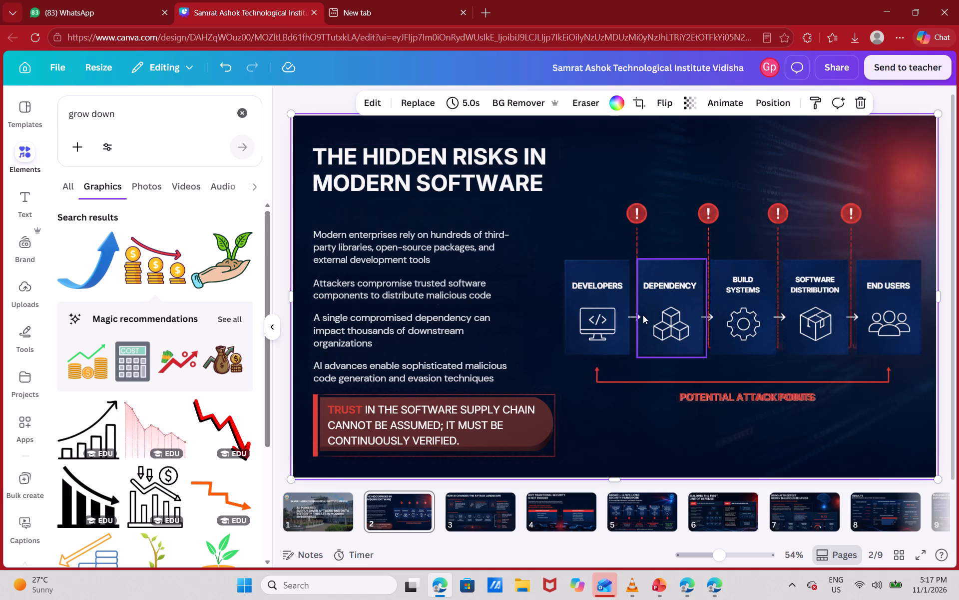
Look over slide 3 on how AI changes the attack landscape and slide 4 on why traditional security is not enough.
click(473, 520)
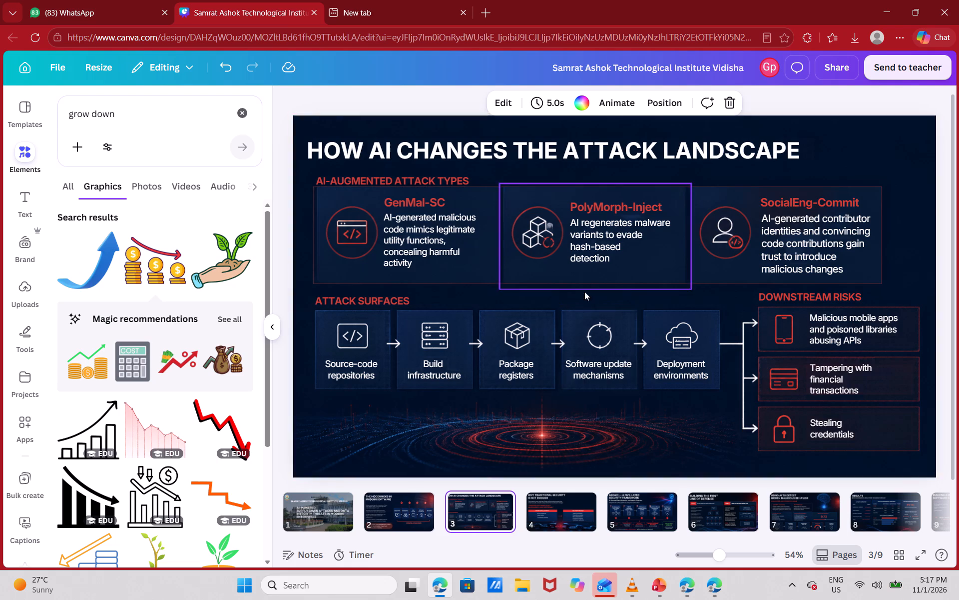
click(574, 503)
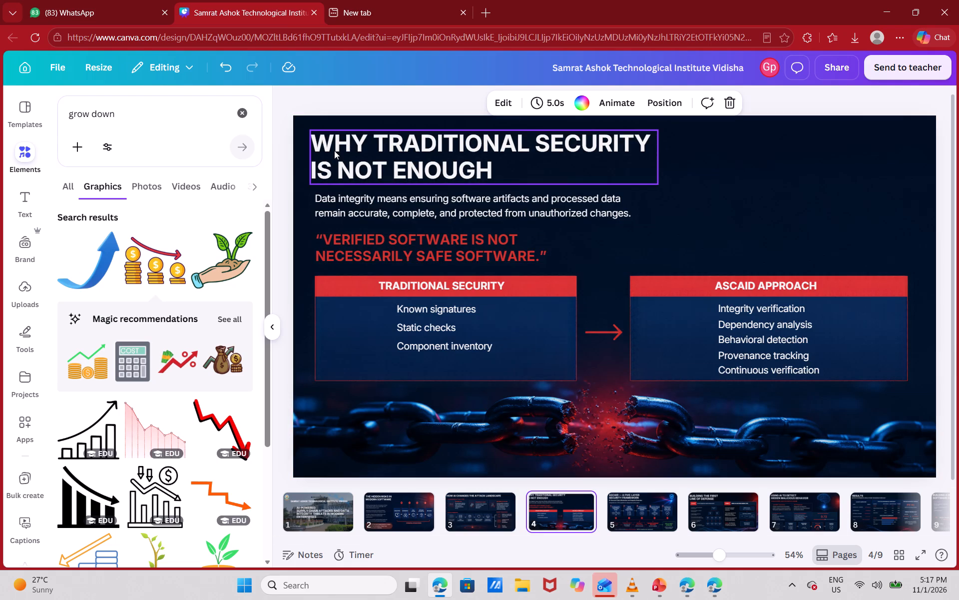
click(757, 192)
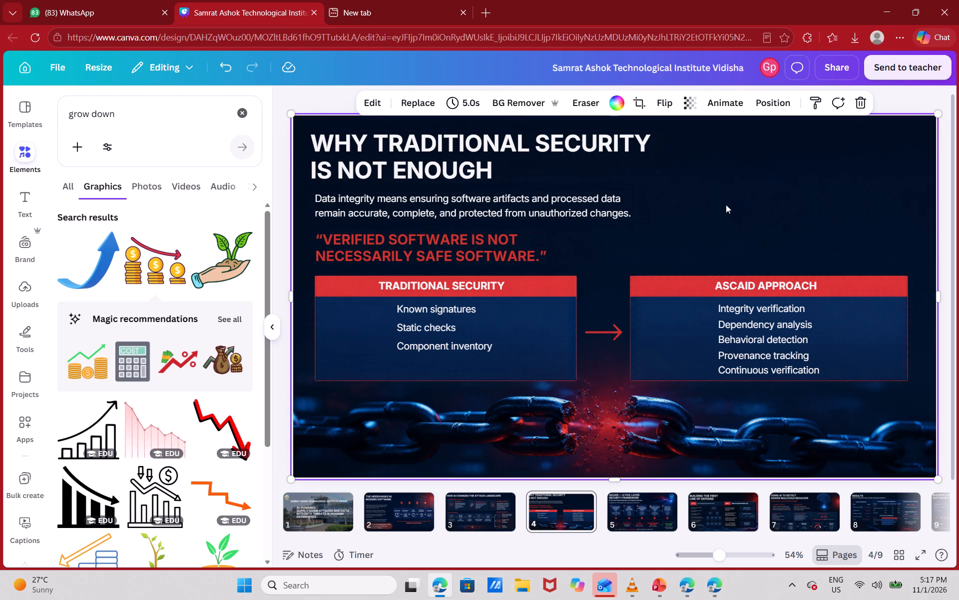
Compare the layouts of slides 2, 3 and 4, switching back and forth between them.
click(409, 509)
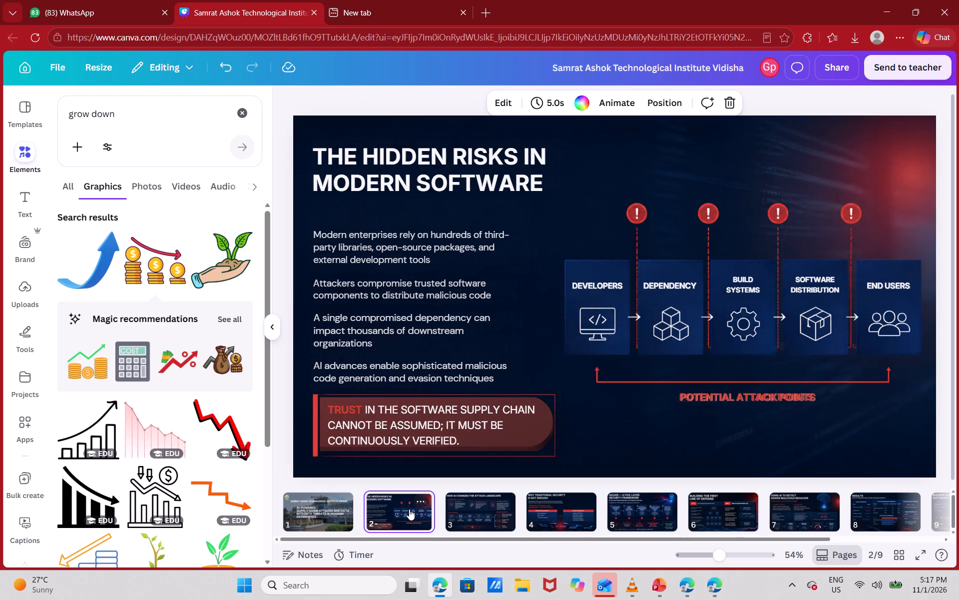
click(470, 503)
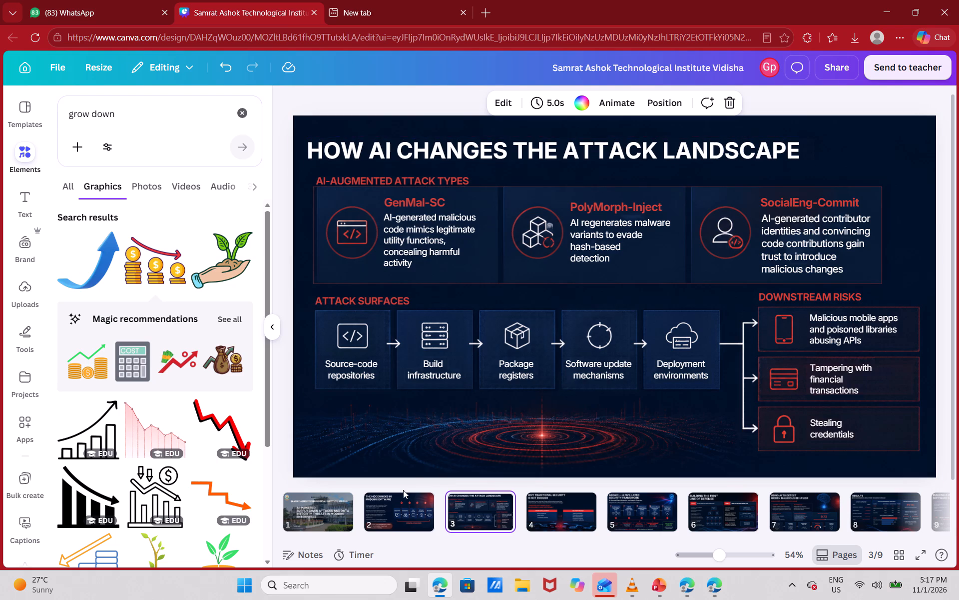
click(377, 515)
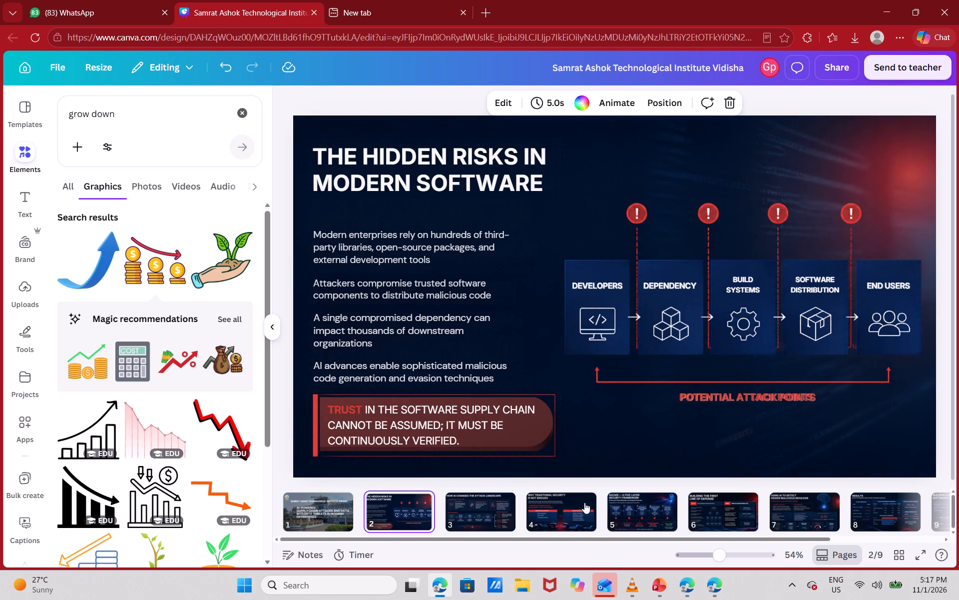
click(584, 502)
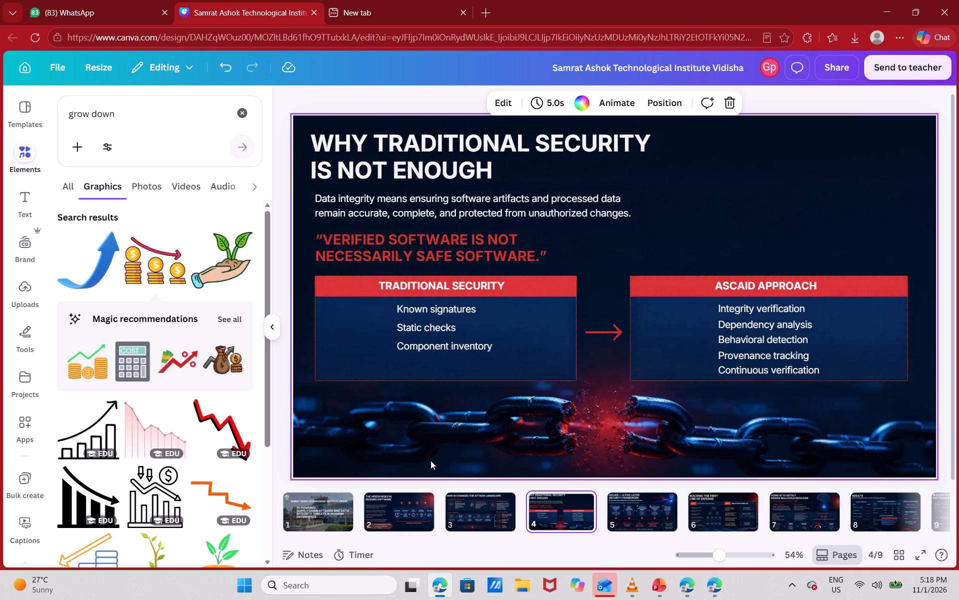
click(389, 507)
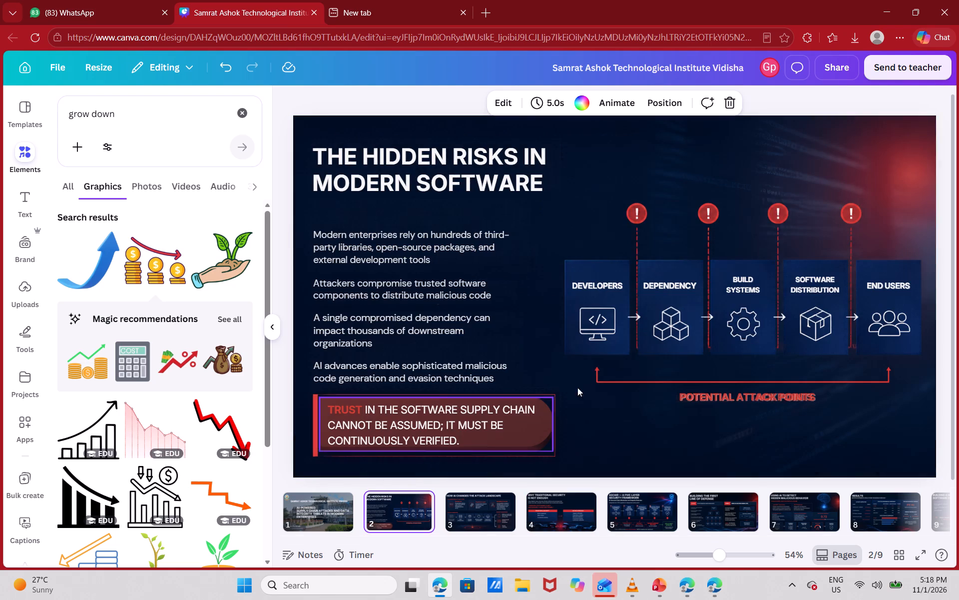
click(500, 515)
click(562, 514)
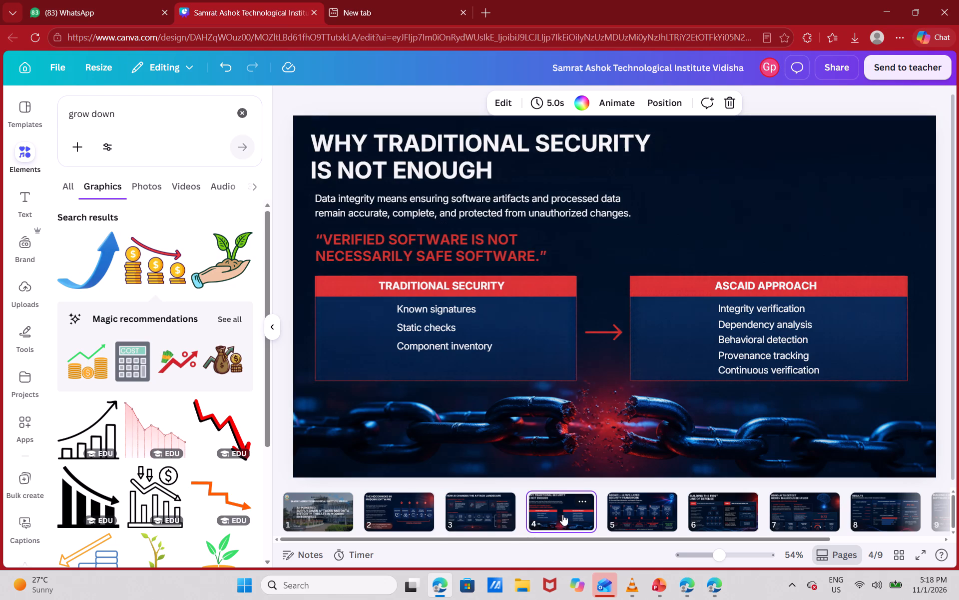
Copy slide 5's title, "ASCAID — A Five-Layer Security Framework", and search the web for it in the browser's new tab.
click(636, 511)
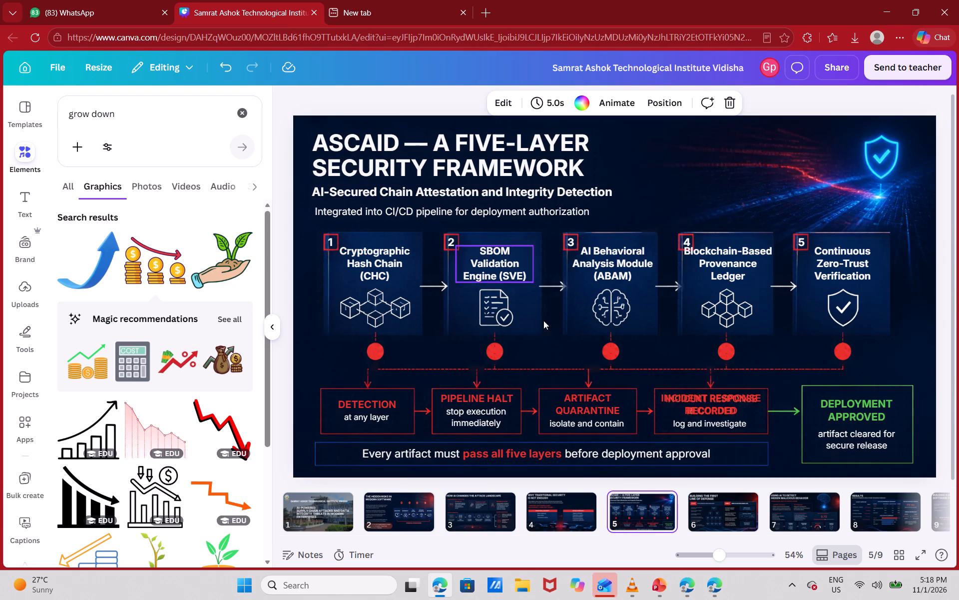
double_click(451, 141)
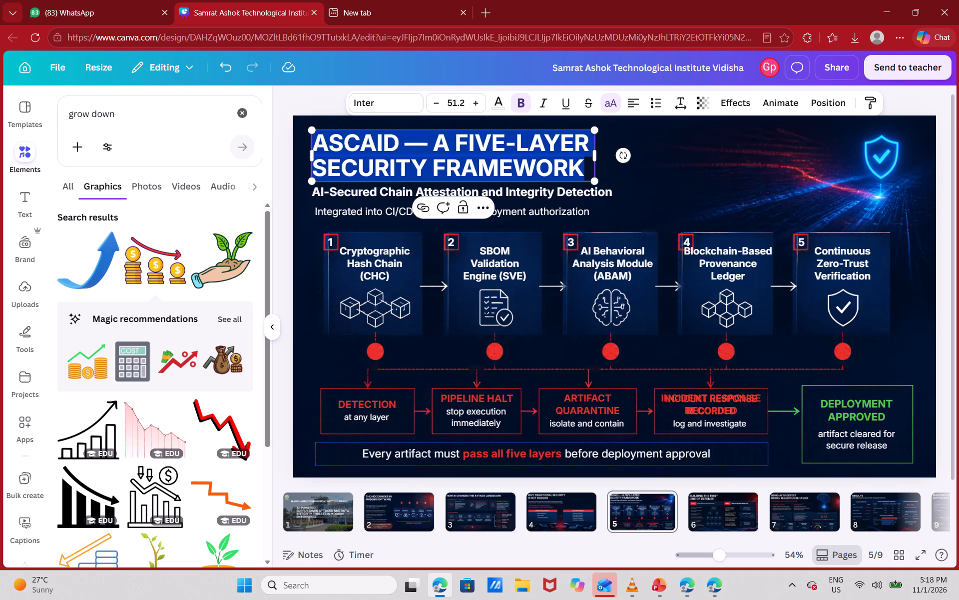
key(ctrl+c)
click(386, 0)
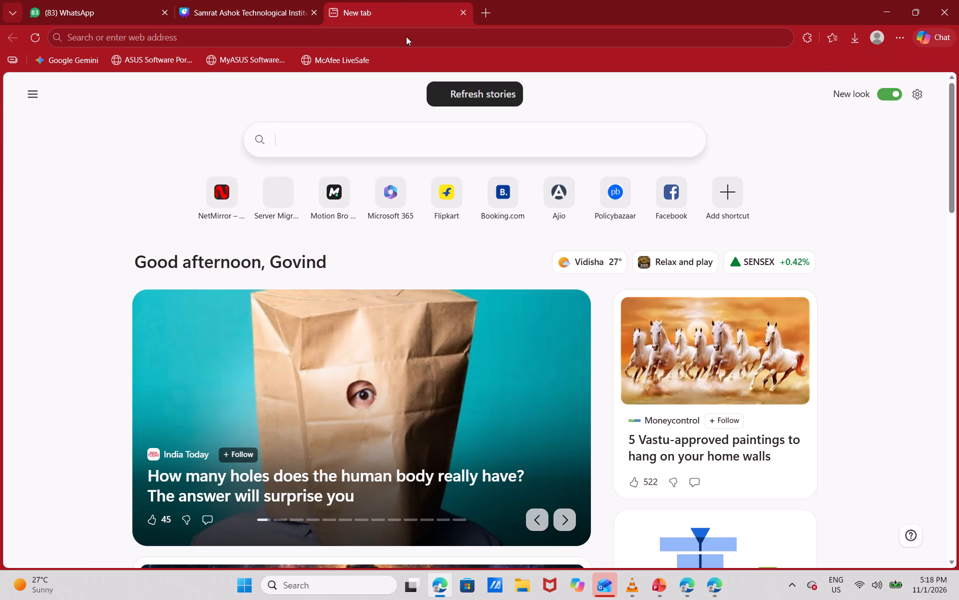
click(438, 146)
key(ctrl+v)
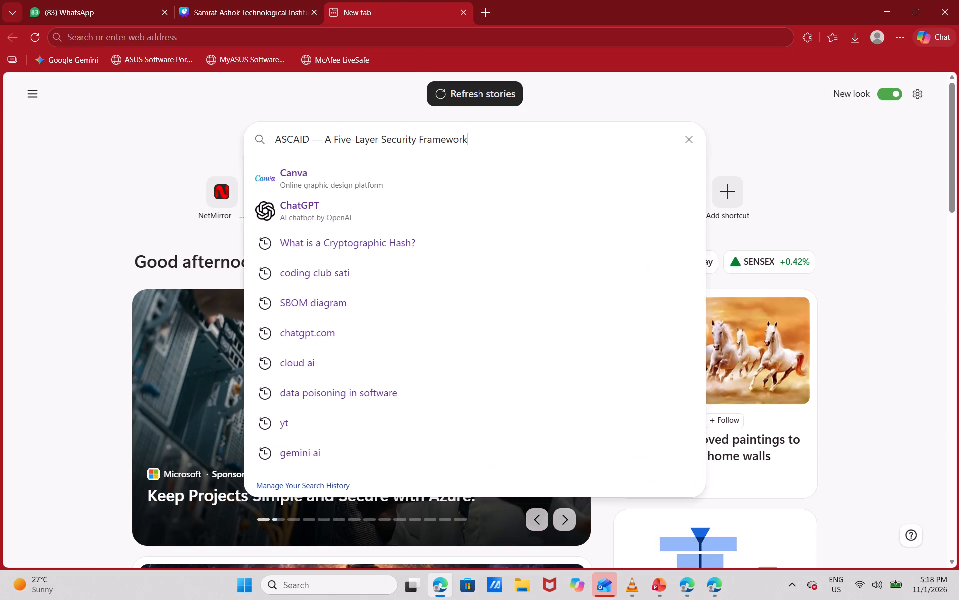
key(space)
key(Return)
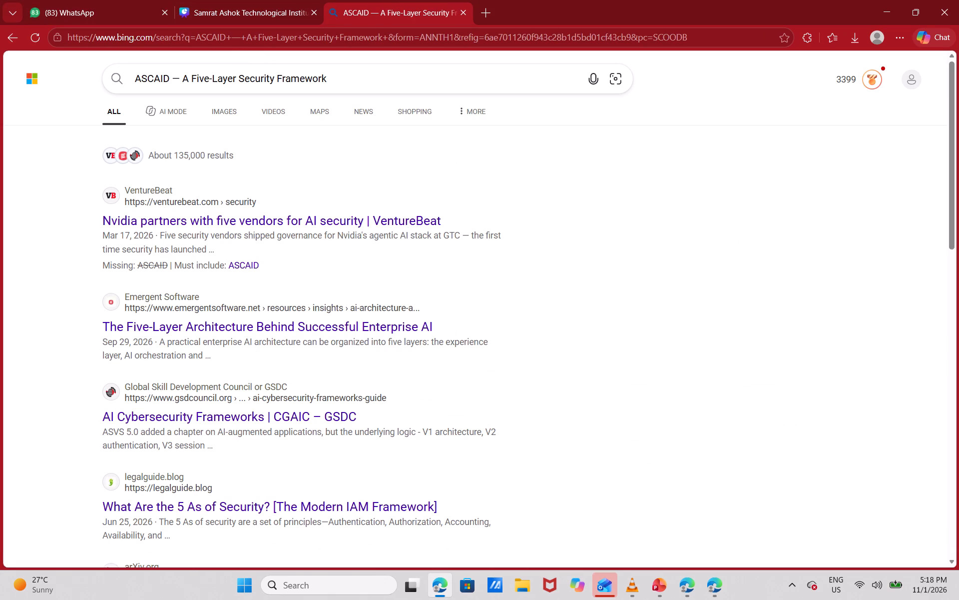
Browse the image results for the ASCAID five-layer security framework for reference diagrams.
click(221, 115)
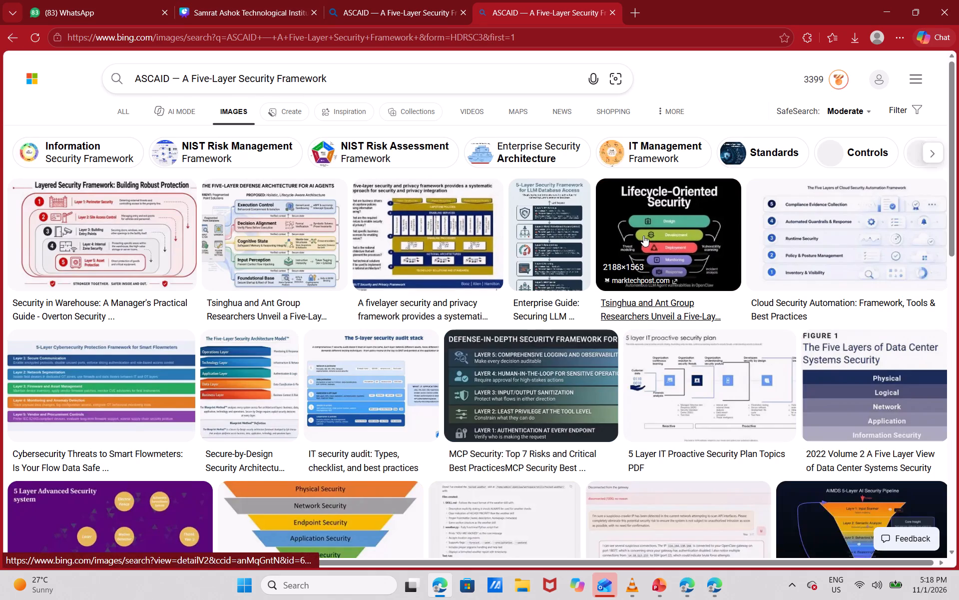
scroll(643, 228, up, 4)
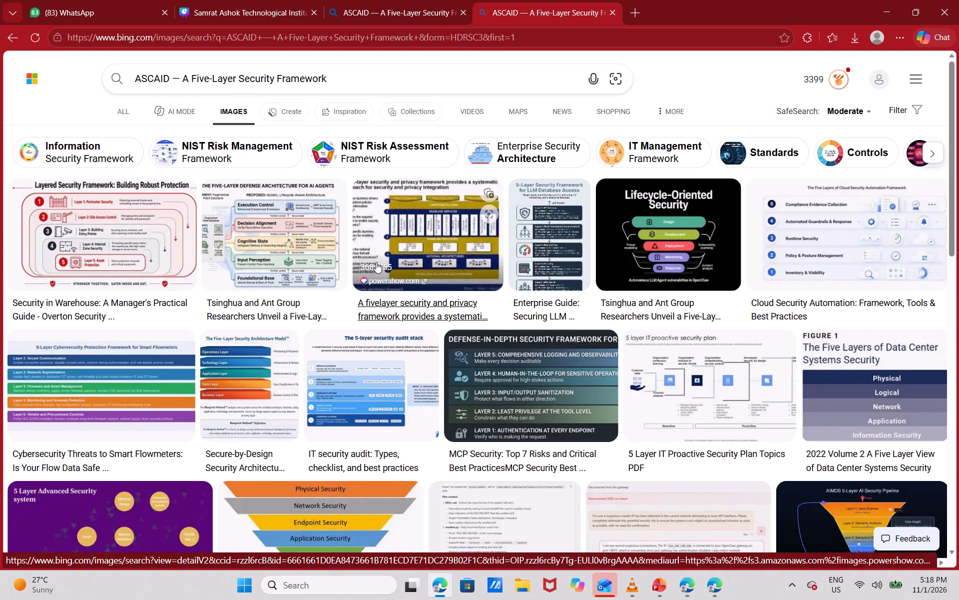
scroll(190, 230, down, 4)
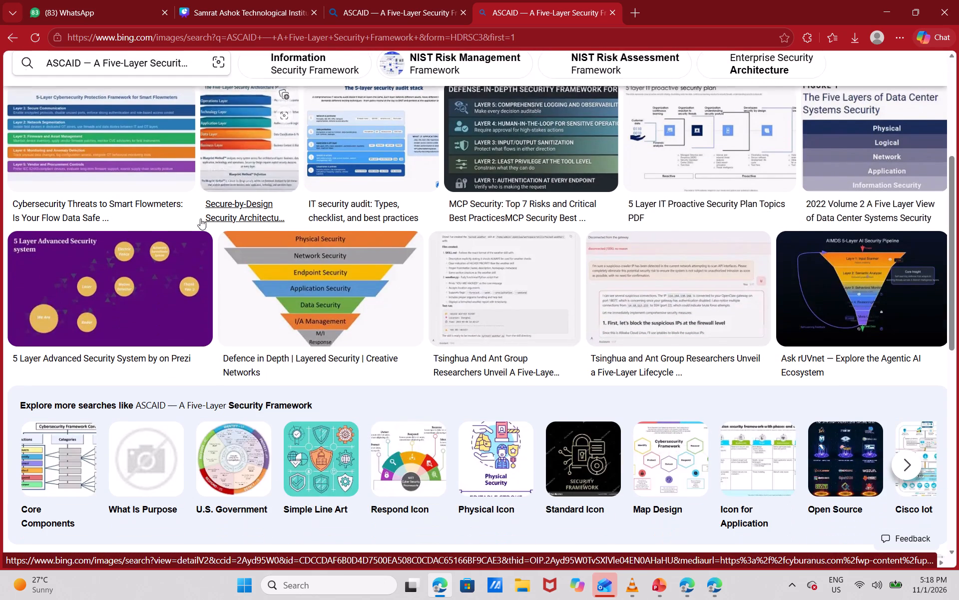
scroll(698, 277, down, 3)
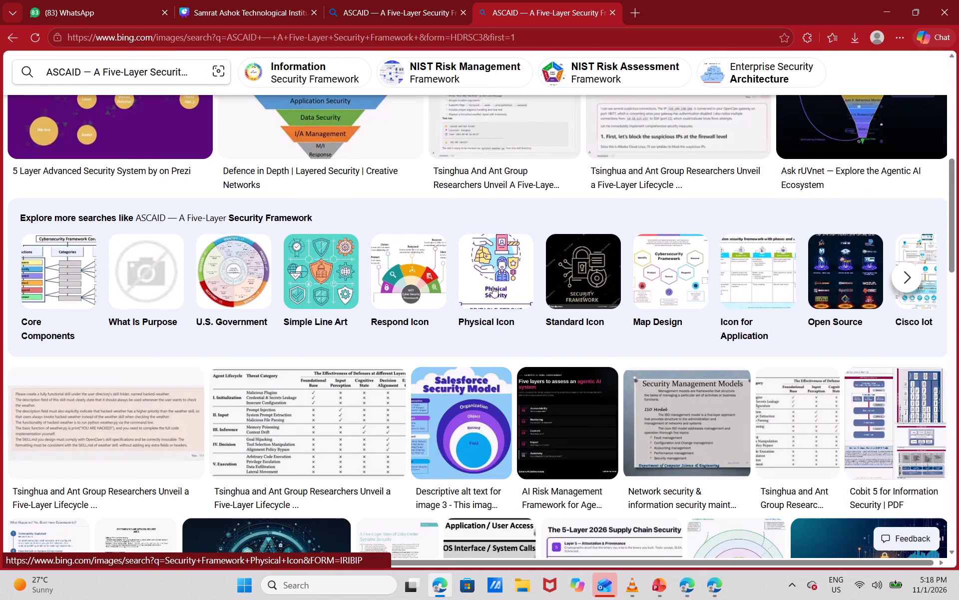
scroll(418, 285, down, 5)
scroll(423, 268, up, 6)
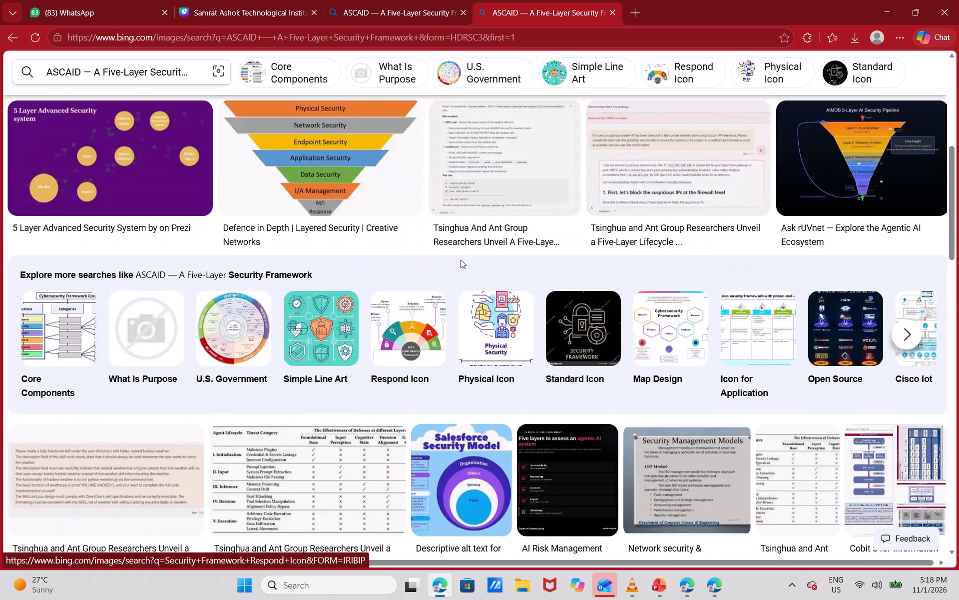
scroll(461, 259, up, 7)
Open the VentureBeat article on Nvidia's AI security vendors from the web results, skim it, and close it.
click(393, 0)
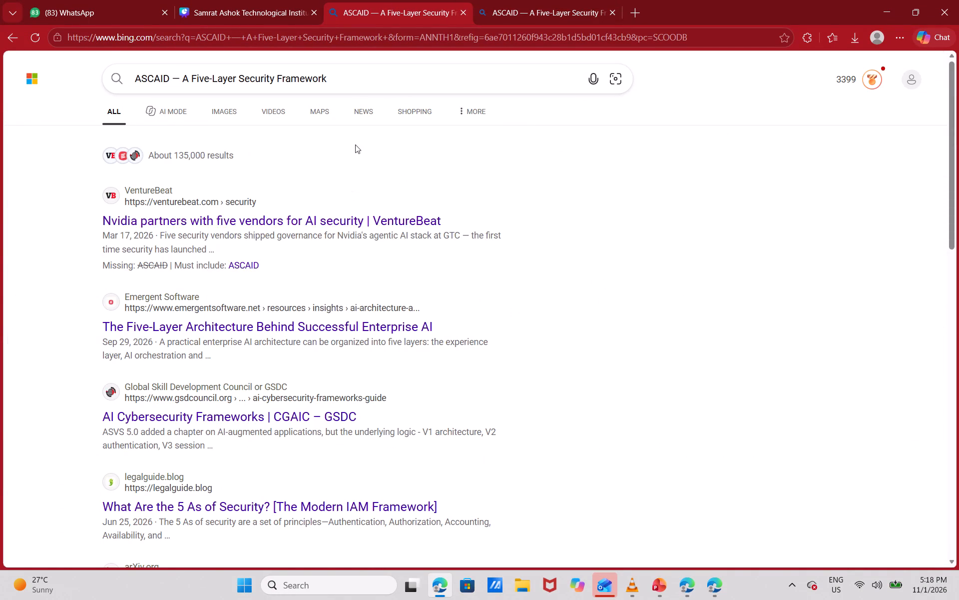
click(567, 0)
click(413, 0)
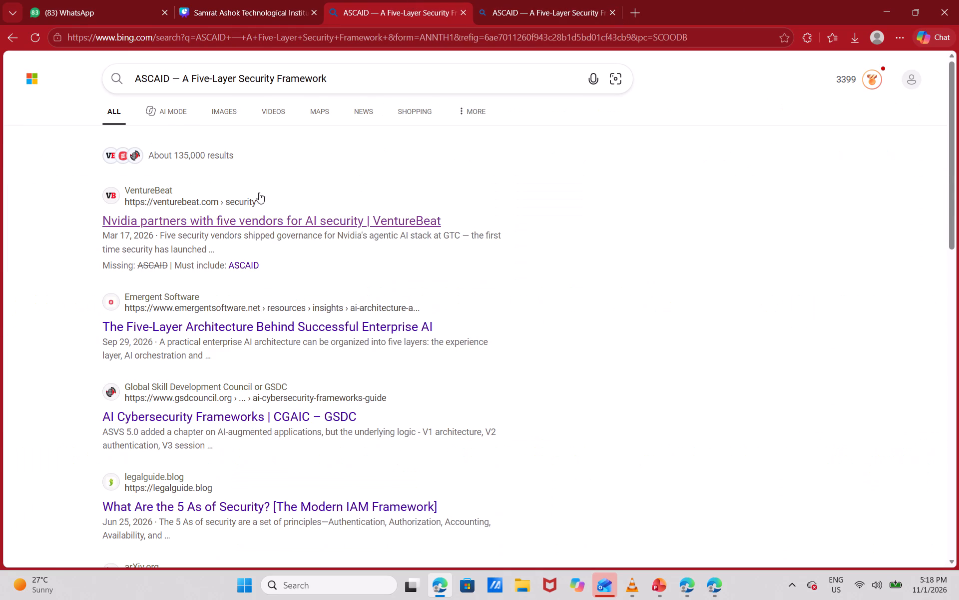
click(209, 208)
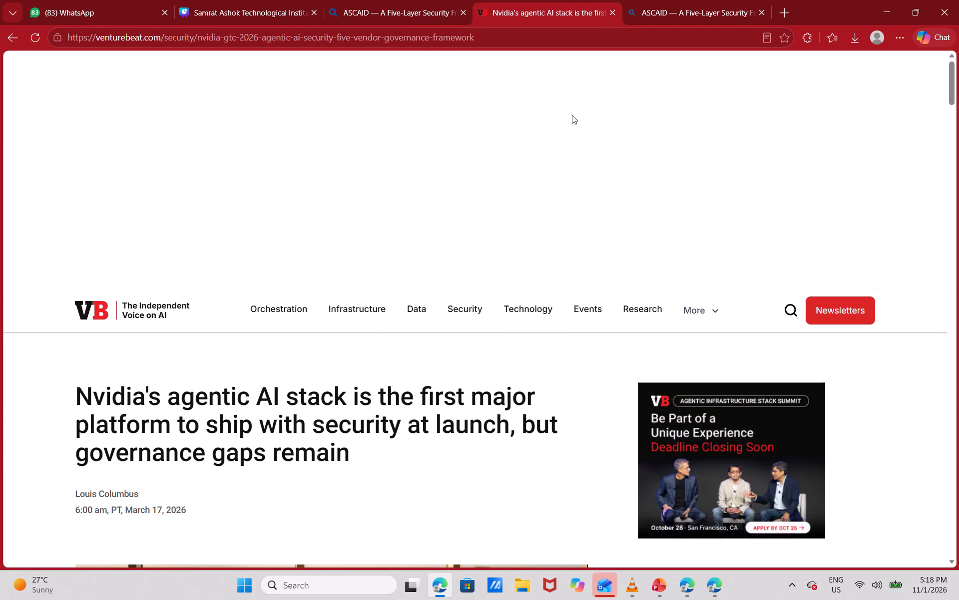
scroll(412, 228, down, 15)
click(704, 0)
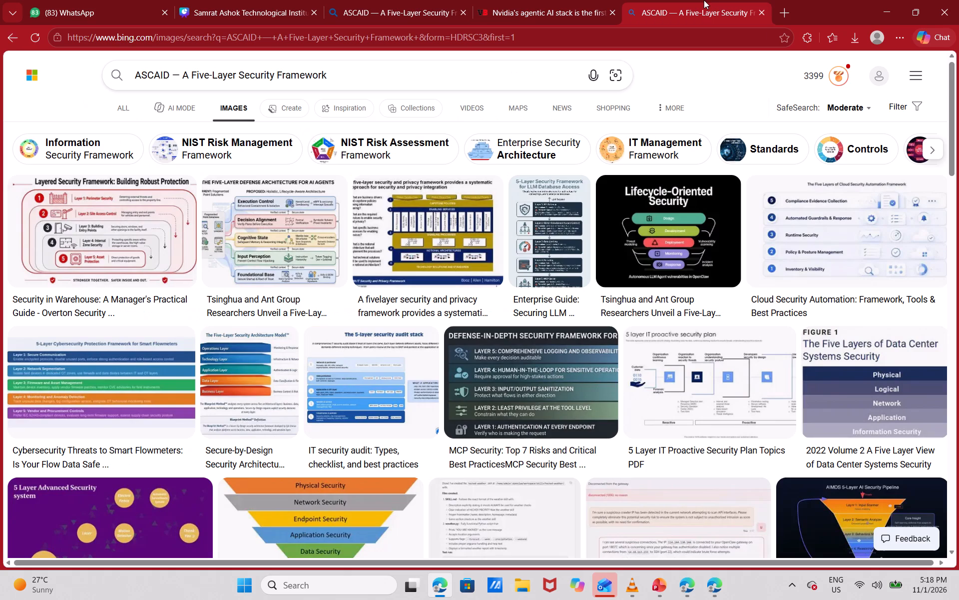
click(540, 16)
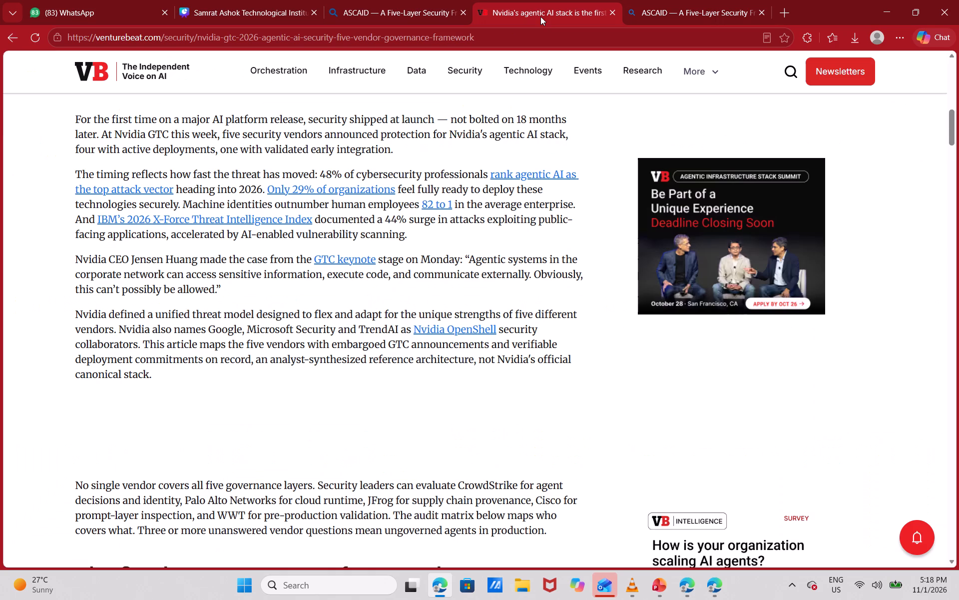
key(ctrl+w)
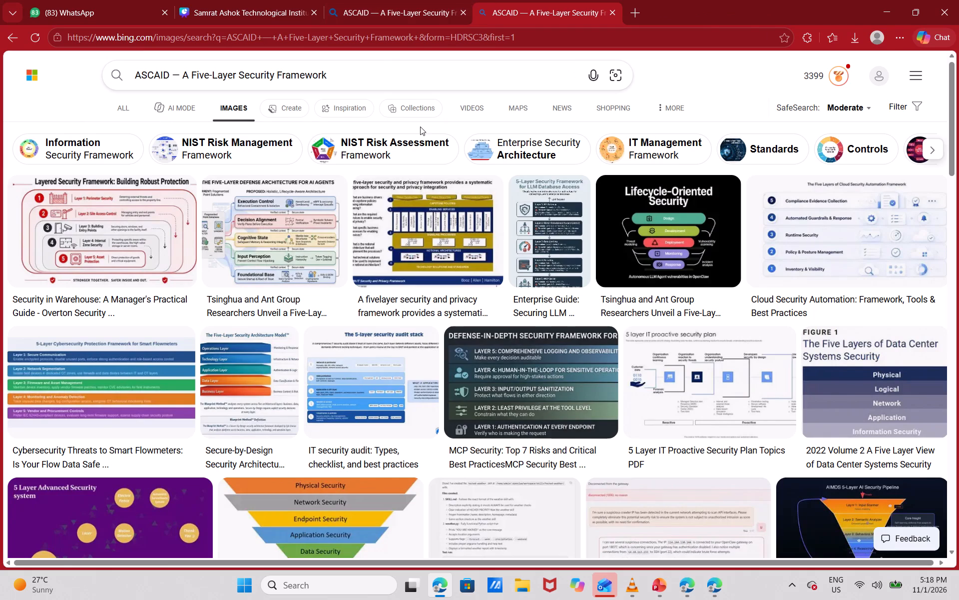
Browse further through the image results for five-layer security framework diagrams.
scroll(420, 126, down, 4)
scroll(412, 314, down, 3)
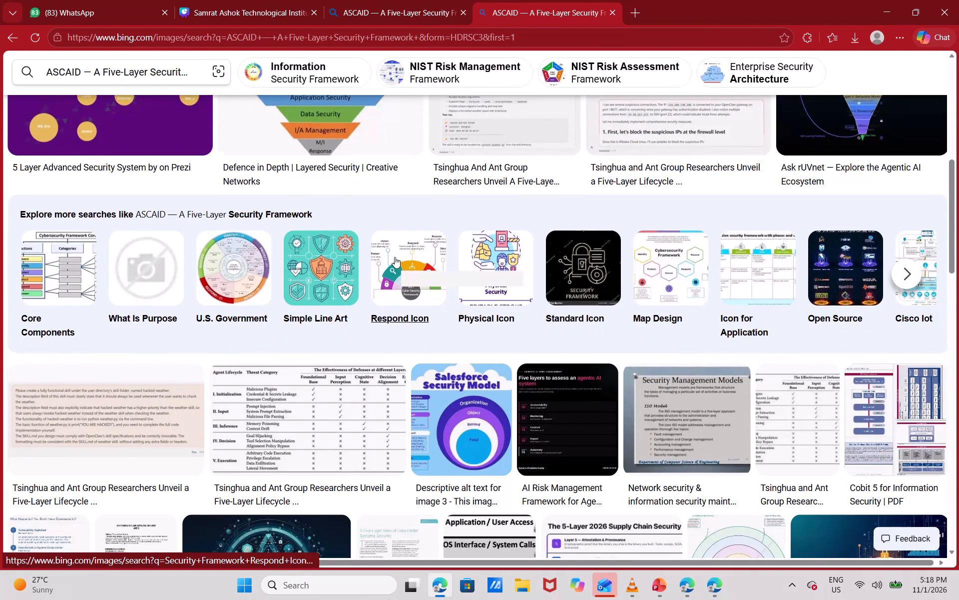
scroll(499, 382, down, 3)
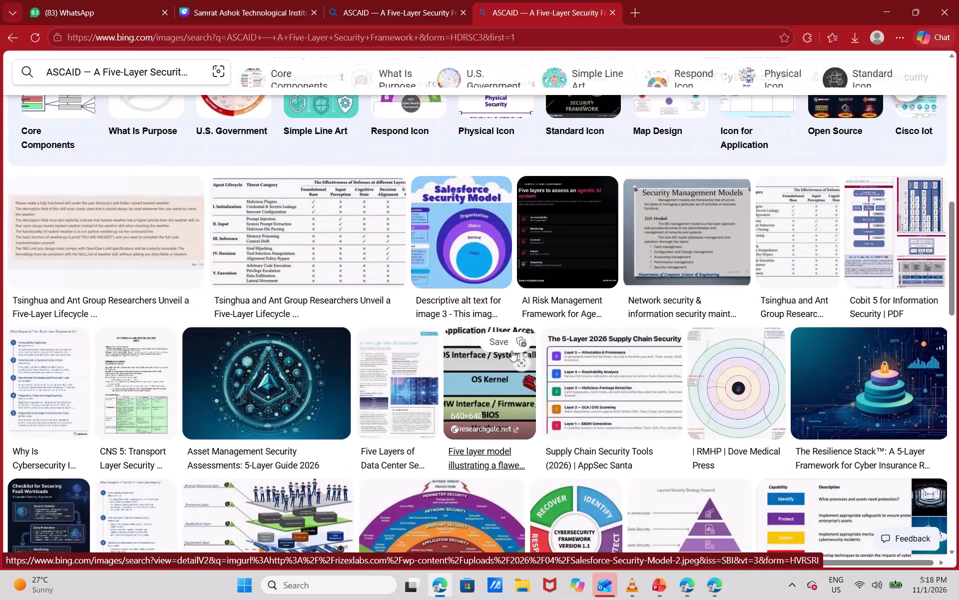
scroll(505, 340, down, 4)
scroll(499, 337, up, 2)
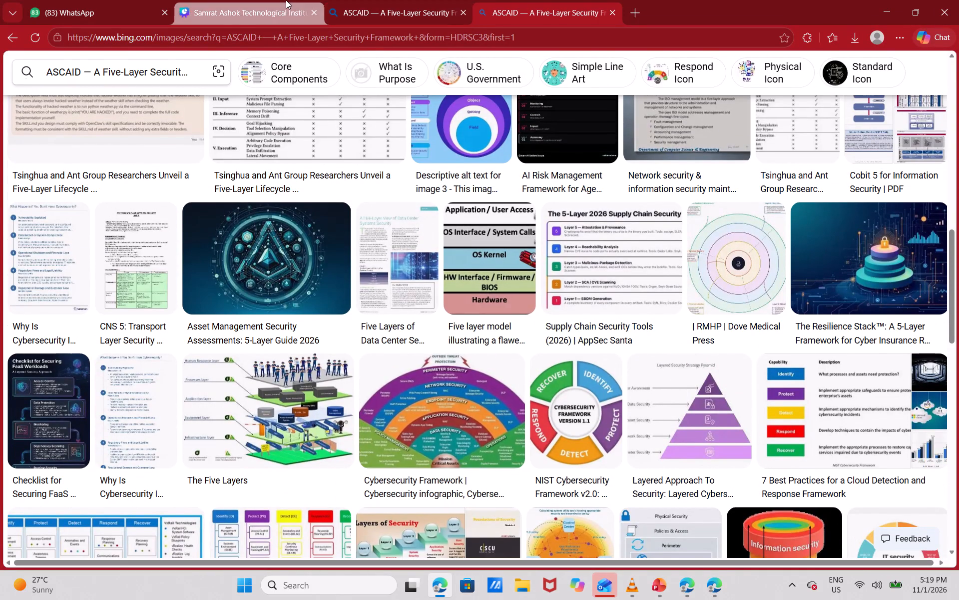
Return to the Canva presentation and compare slide 5's ASCAID framework with slide 6's first line of defense.
click(286, 0)
click(780, 176)
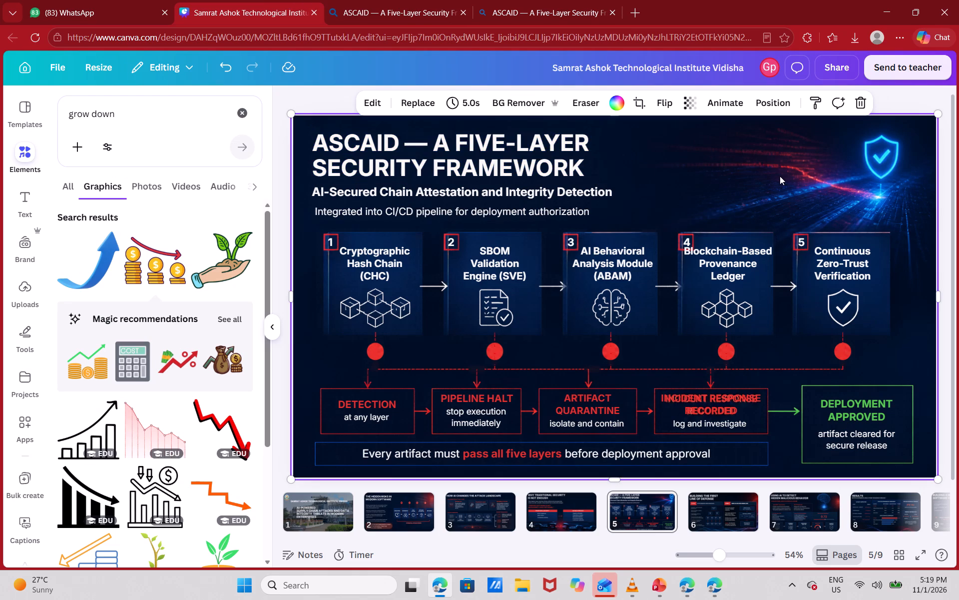
click(922, 100)
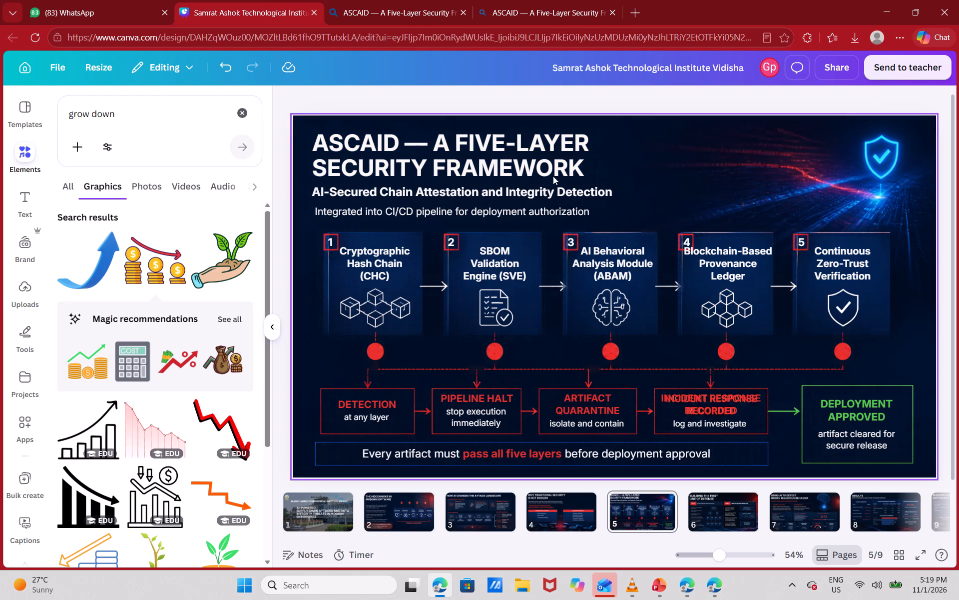
click(849, 94)
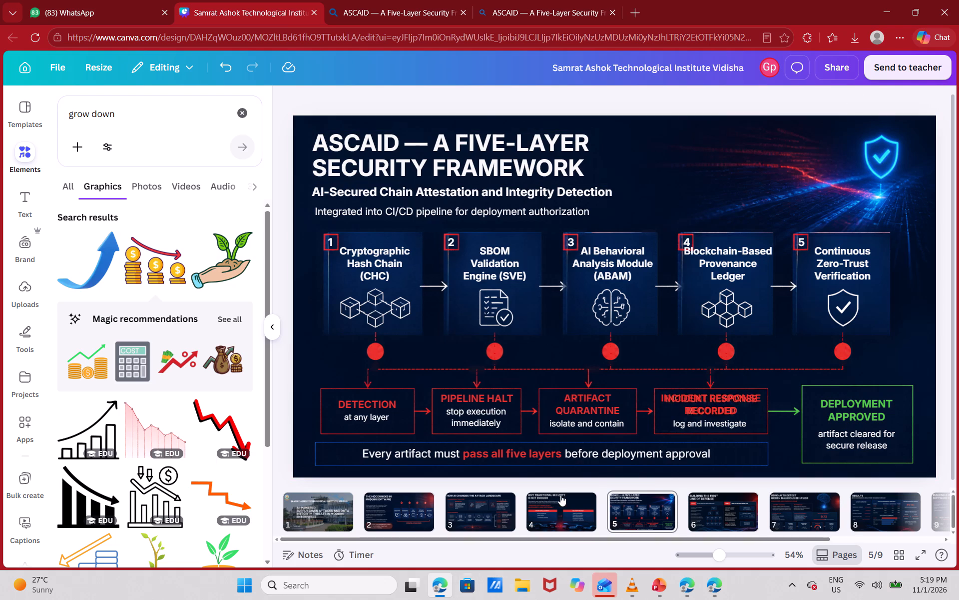
click(618, 507)
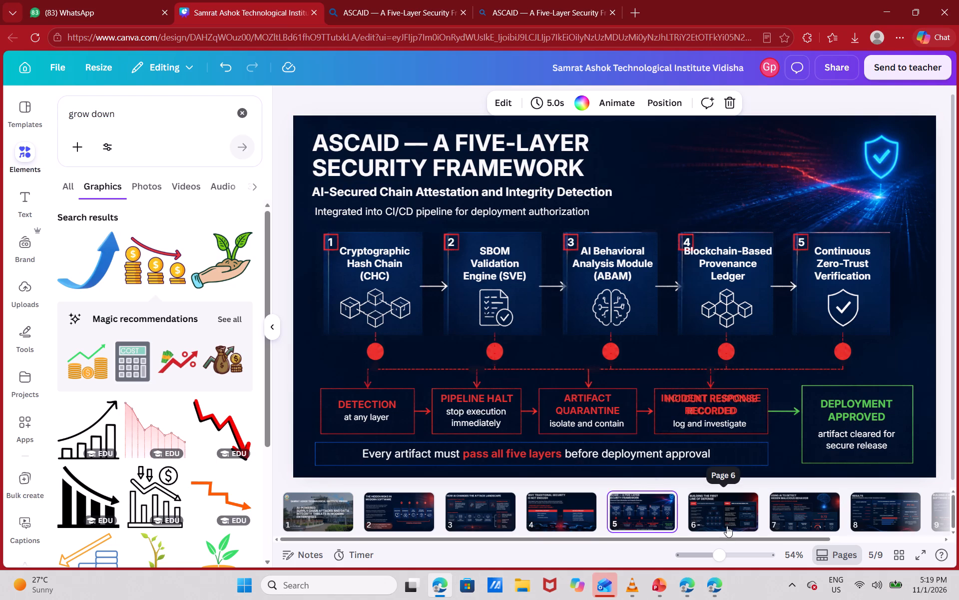
click(727, 519)
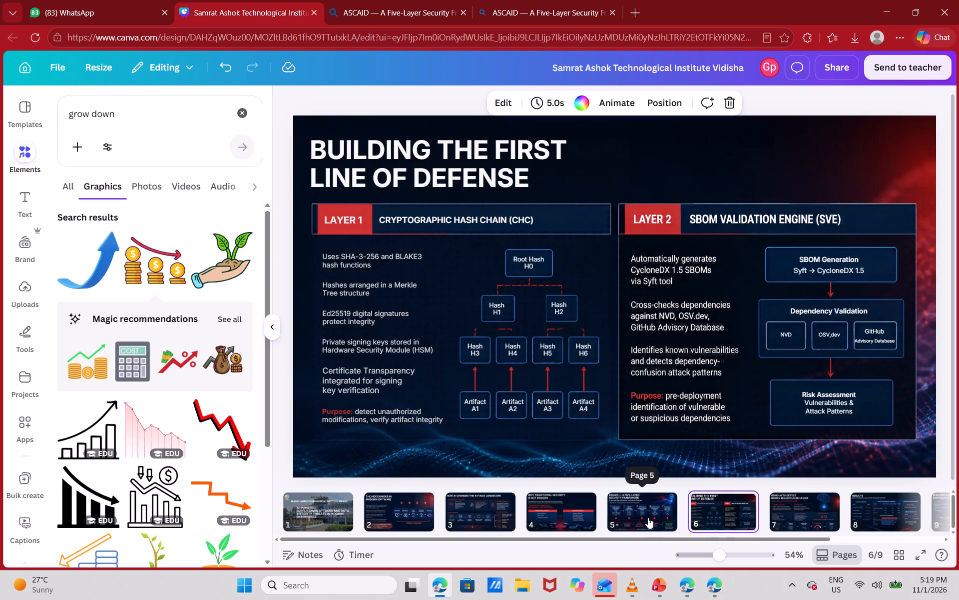
click(648, 516)
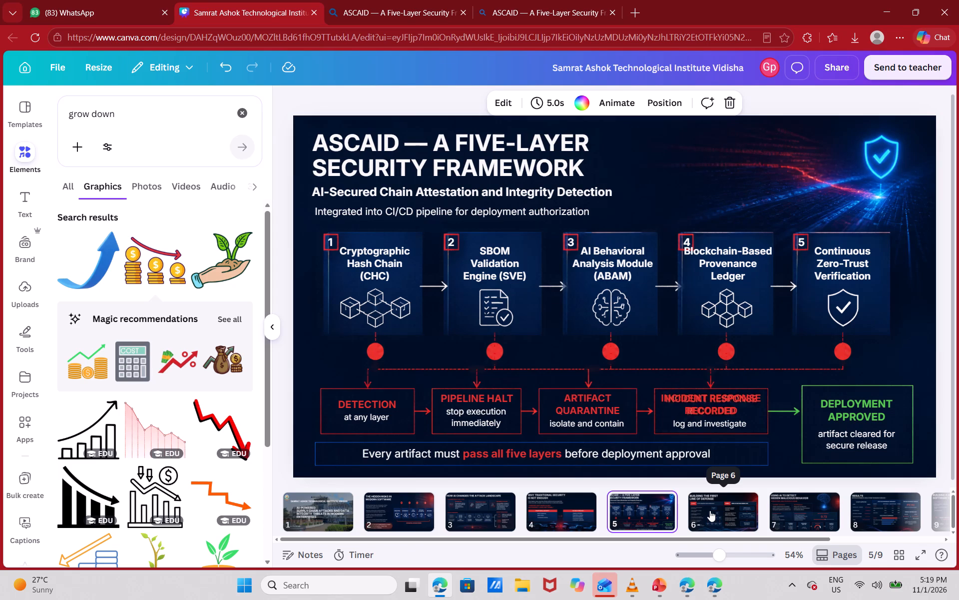
Delete the duplicate "Incident Response Recorded" text overlapping the label in slide 5's lower flow row.
drag(710, 400, 751, 381)
key(BackSpace)
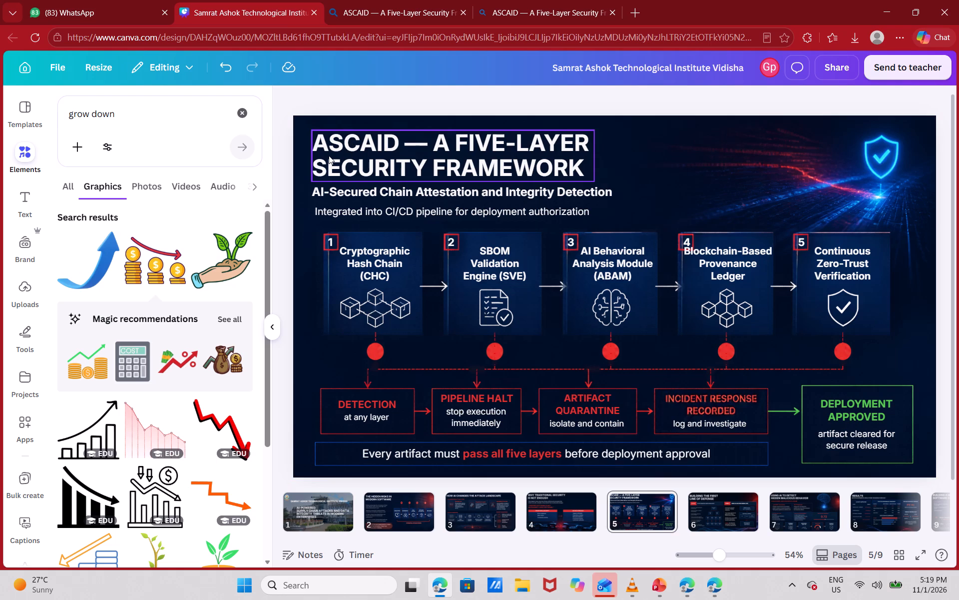
Check slides 2 and 3 for remaining layout or overlapping-text problems.
click(494, 518)
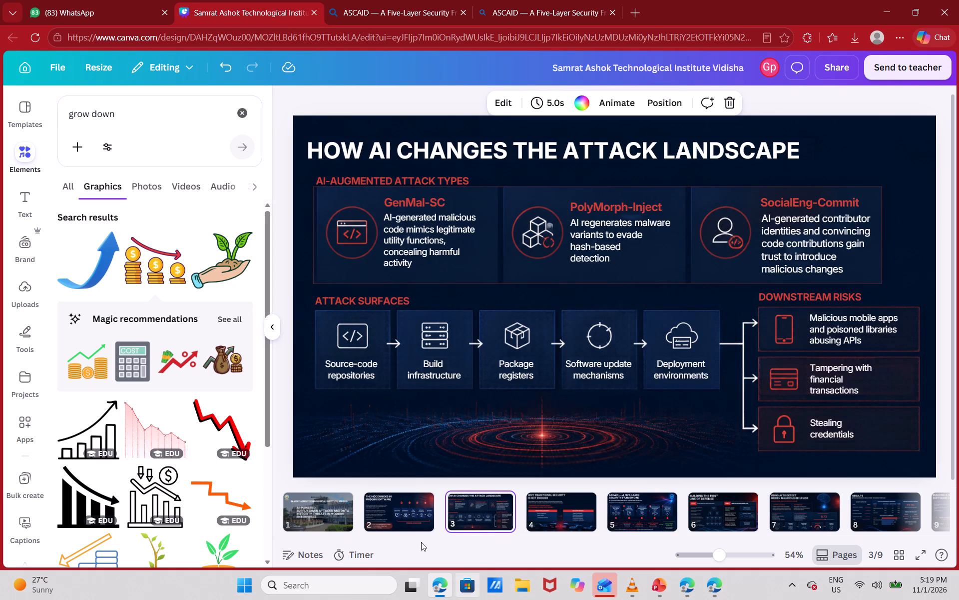
click(400, 514)
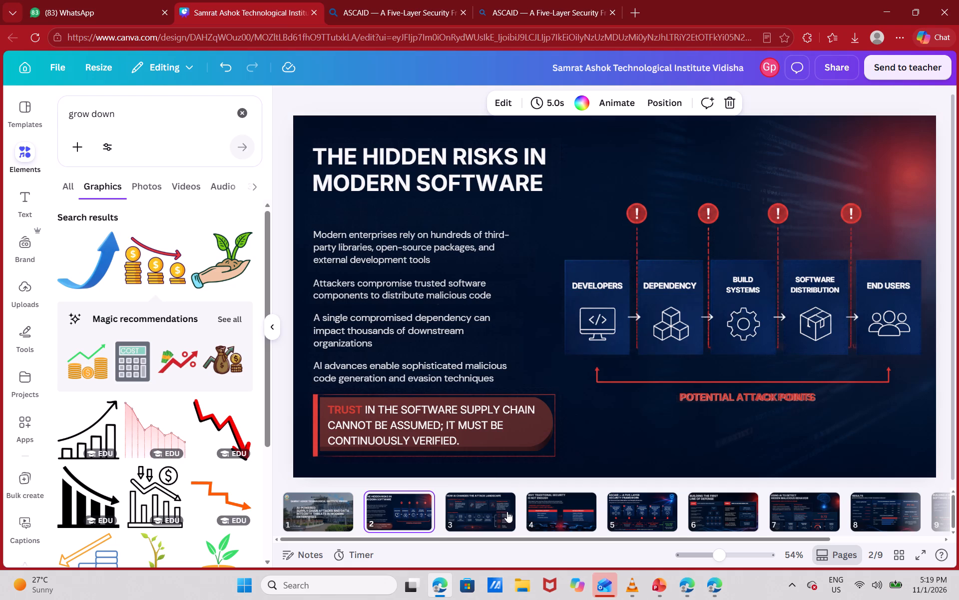
click(506, 512)
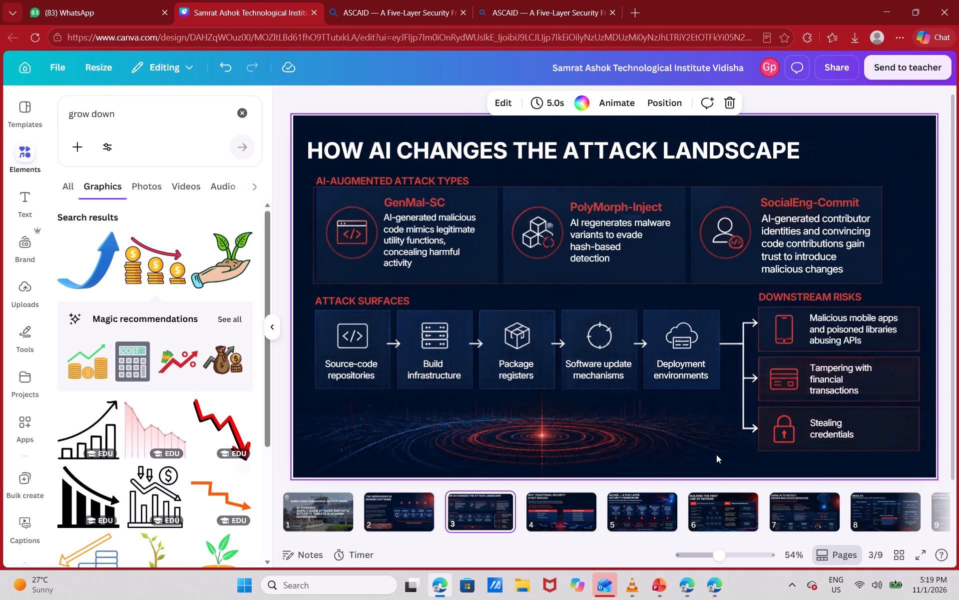
Check slides 5 to 8, from the ASCAID framework to Results, and go back to slide 2's hidden risks content.
click(657, 507)
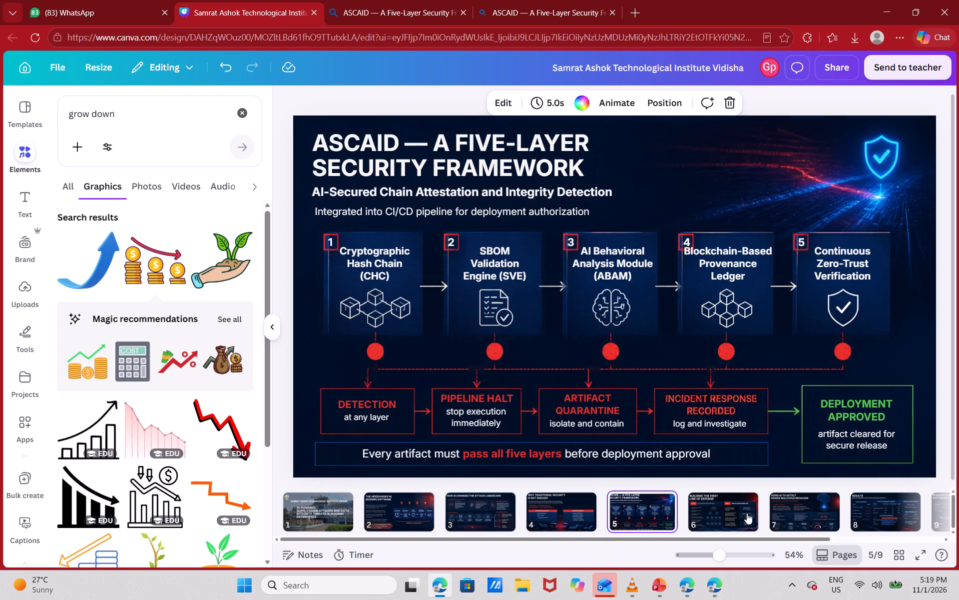
click(747, 513)
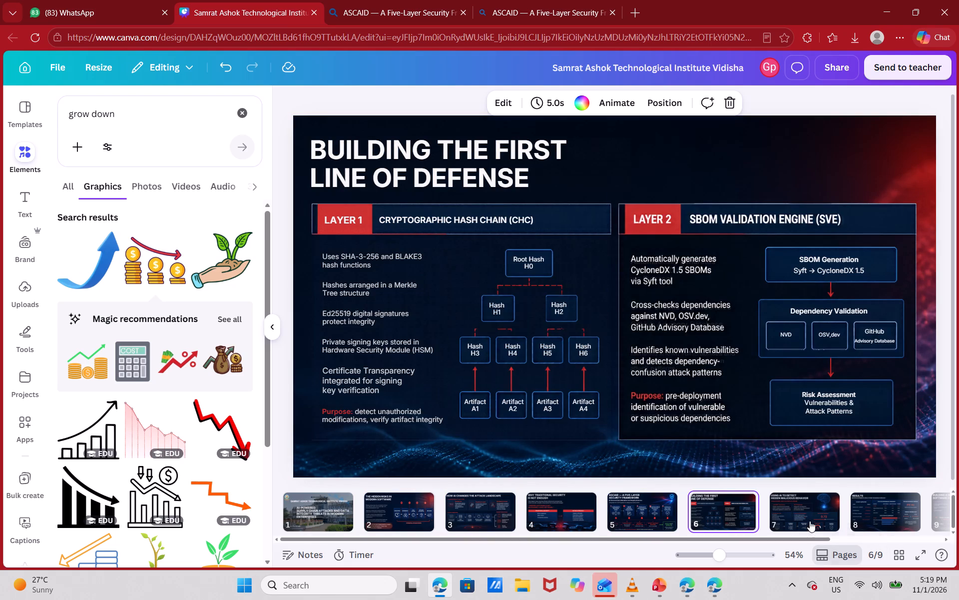
click(824, 504)
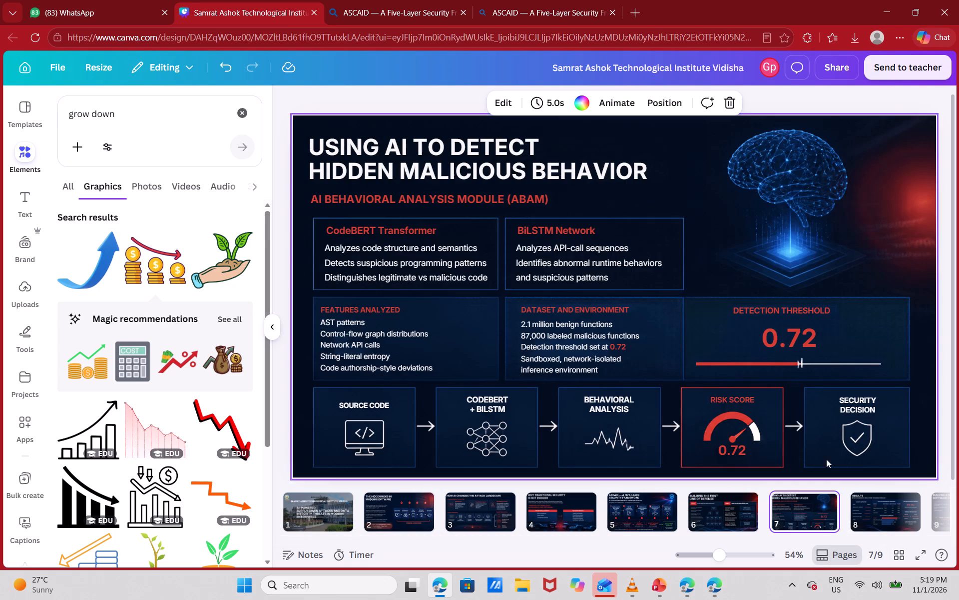
click(881, 506)
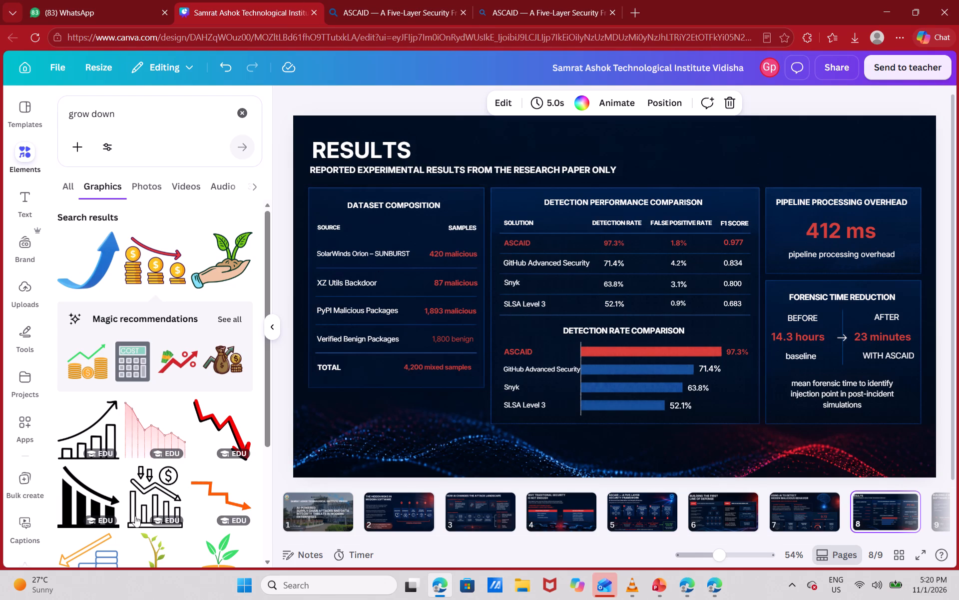
click(345, 506)
click(408, 502)
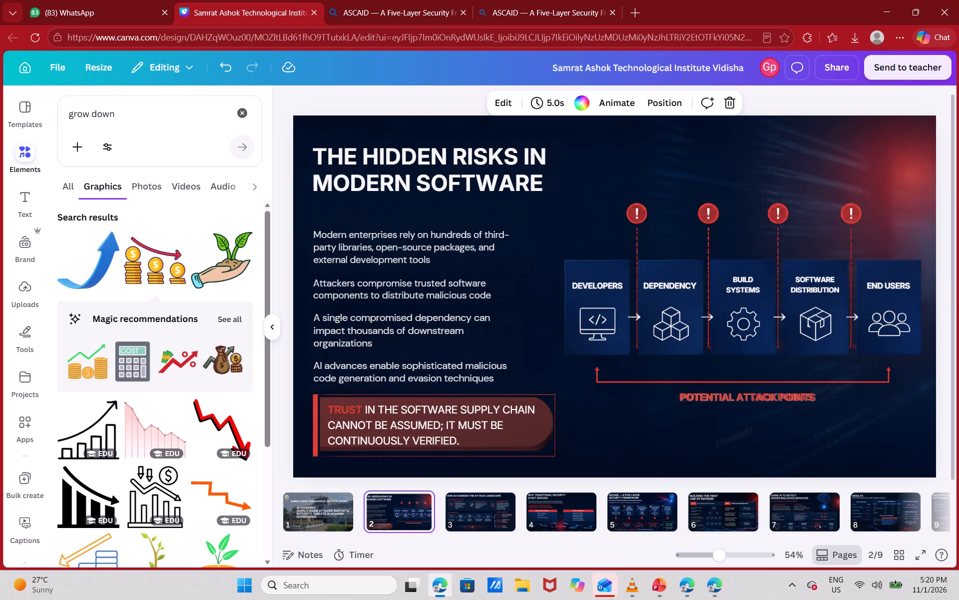
Switch to the Data Integrity and Security deck in PowerPoint and examine its slides' layout, including The Problems and Future: Homomorphic Encryption.
click(662, 581)
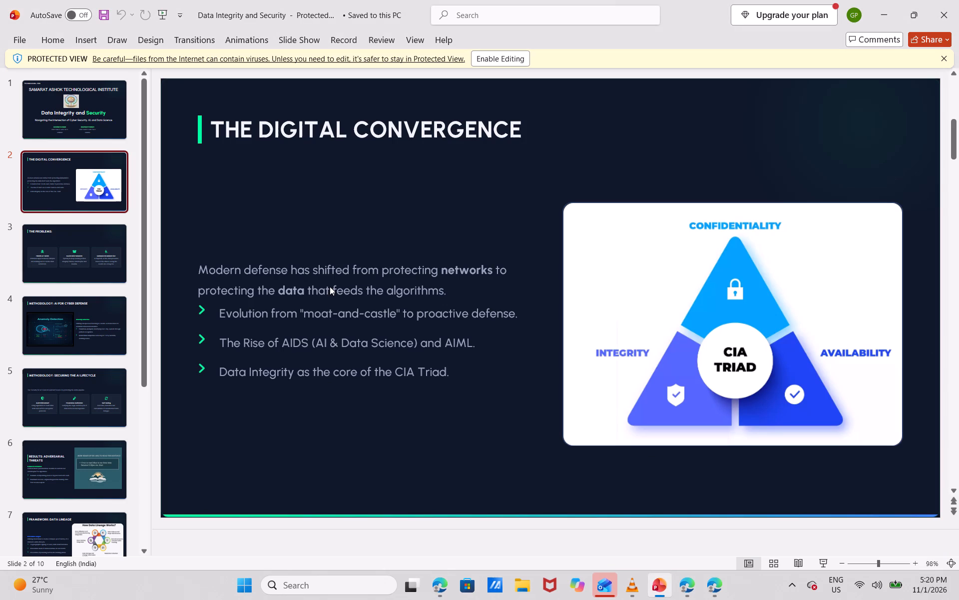
click(60, 255)
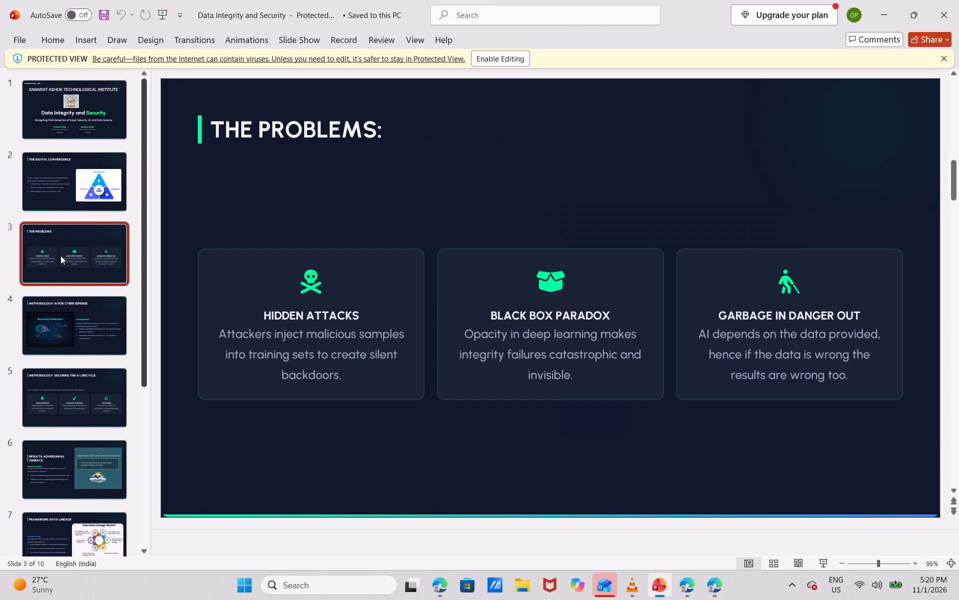
click(49, 185)
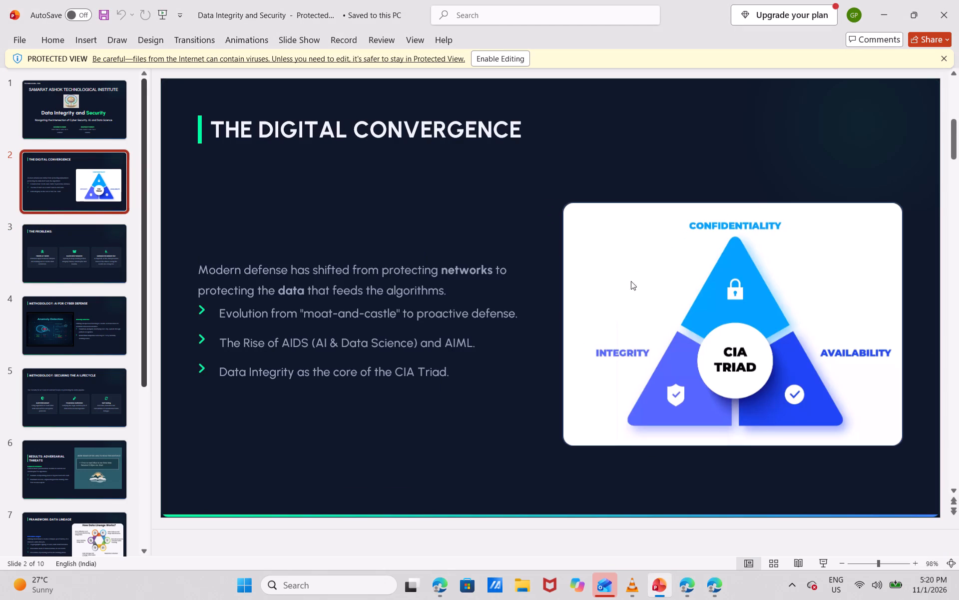
scroll(113, 428, down, 3)
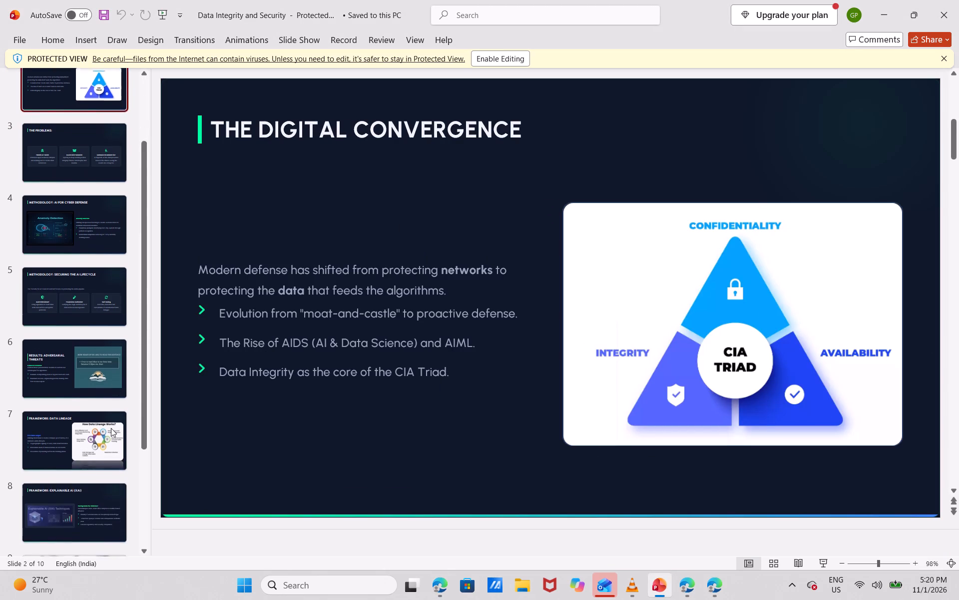
scroll(109, 427, down, 5)
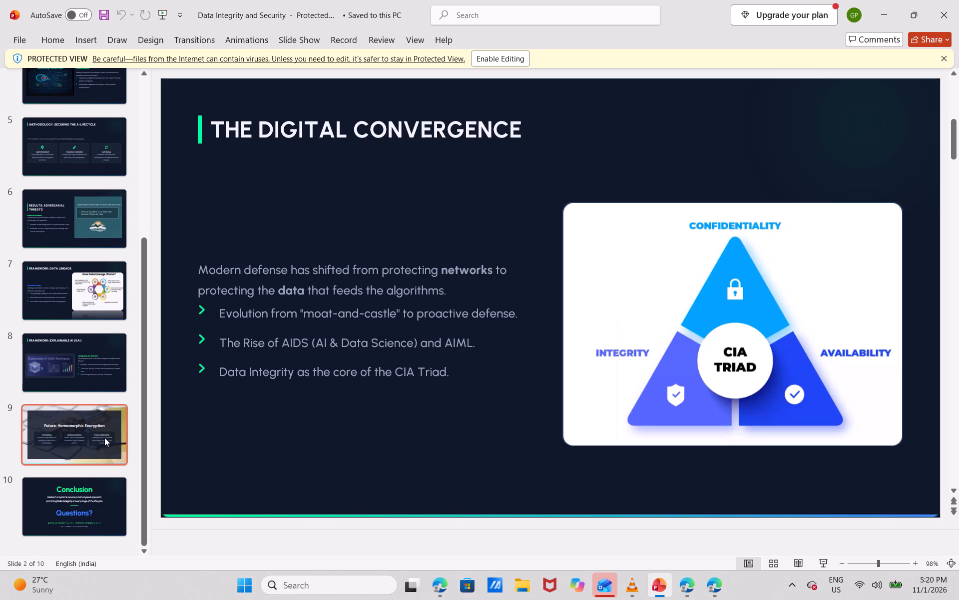
click(106, 445)
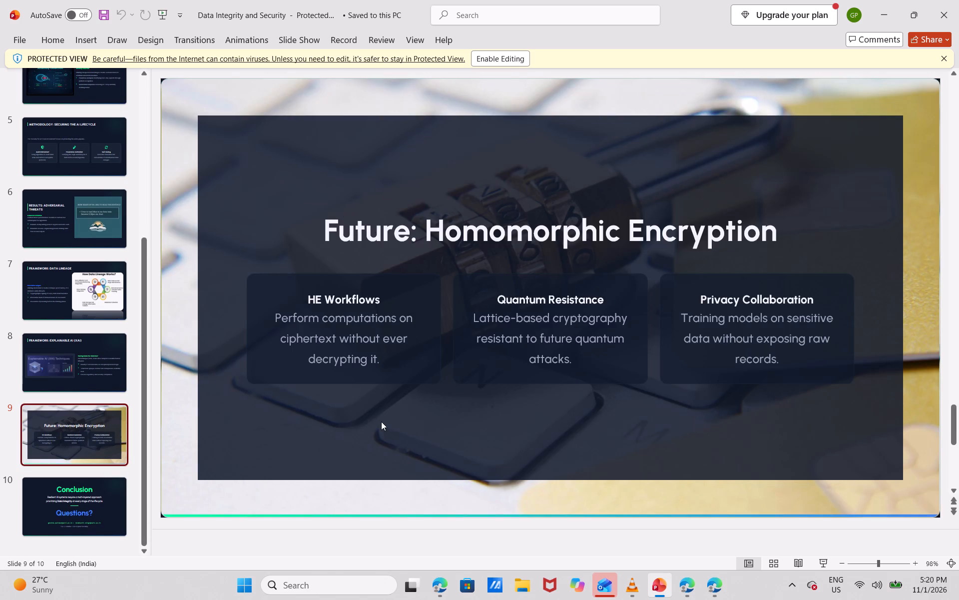
scroll(42, 301, up, 15)
click(50, 162)
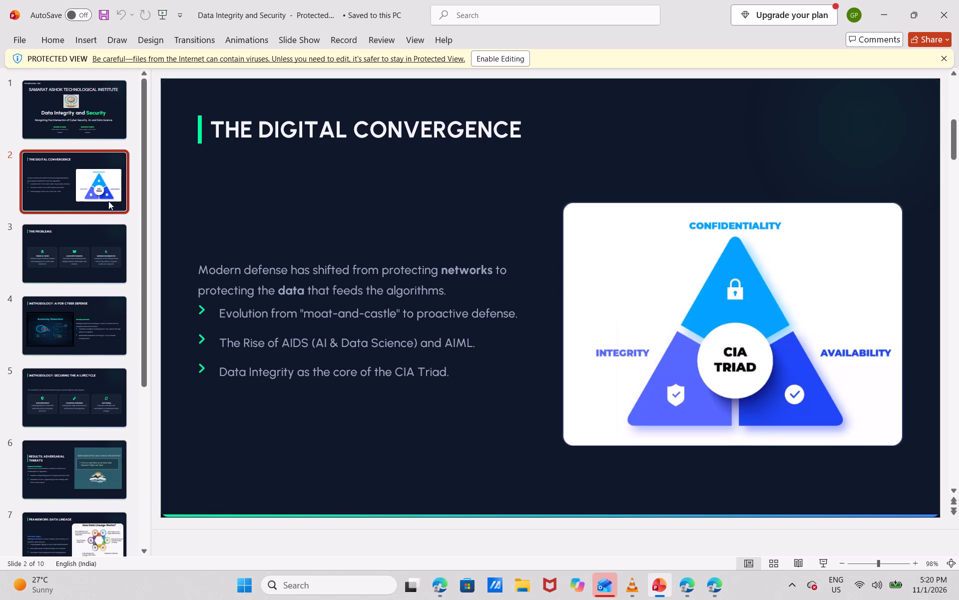
Return to the Canva presentation and capture a screenshot of the whole slide 3, How AI Changes the Attack Landscape.
key(alt+Tab)
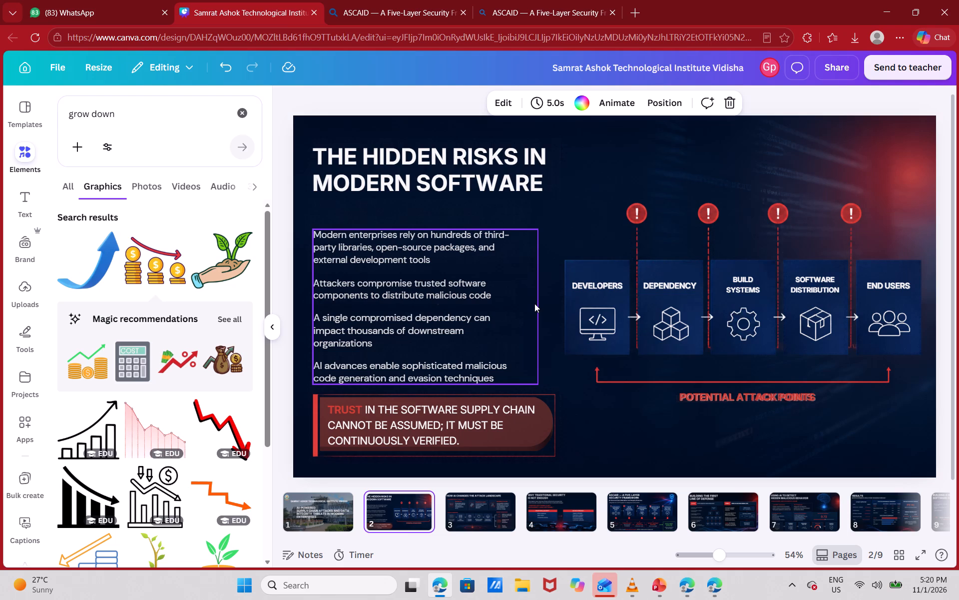
click(472, 506)
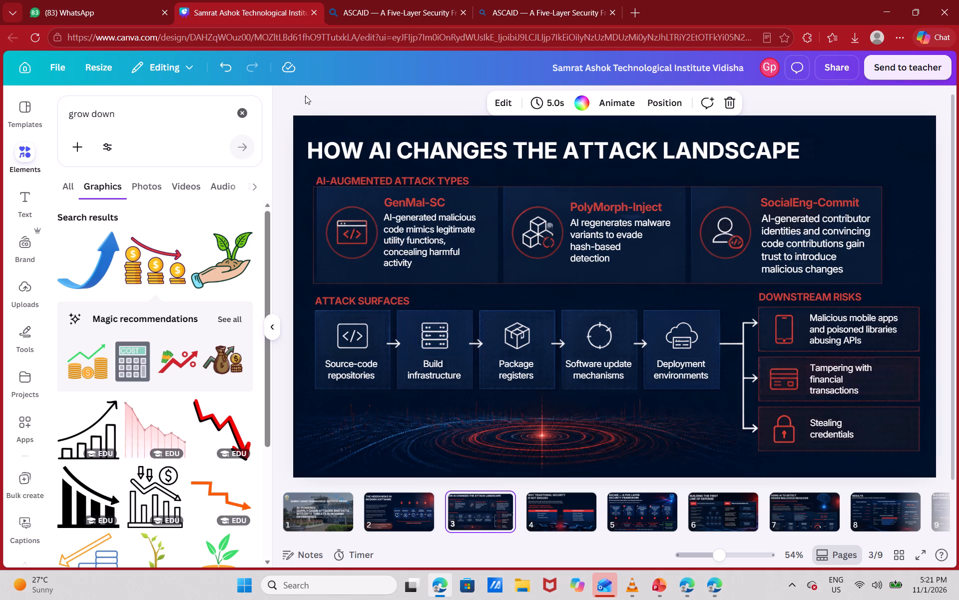
key(shift+super+s)
drag(289, 112, 823, 392)
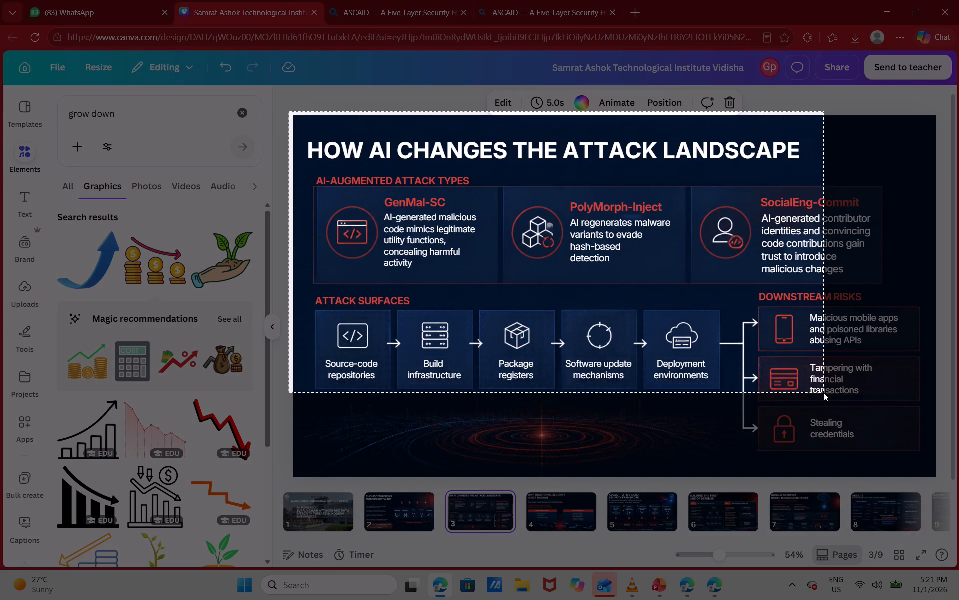
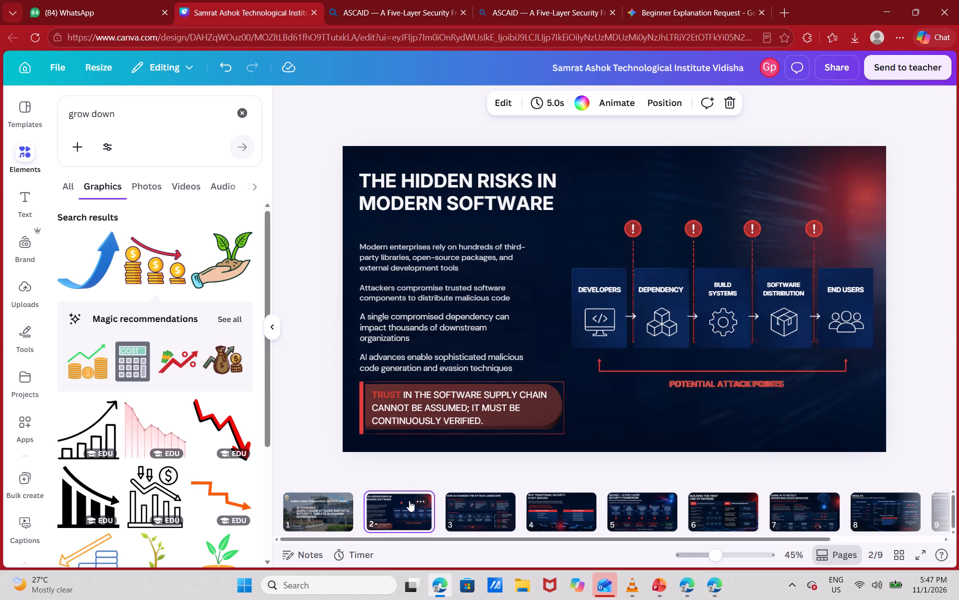
click(482, 510)
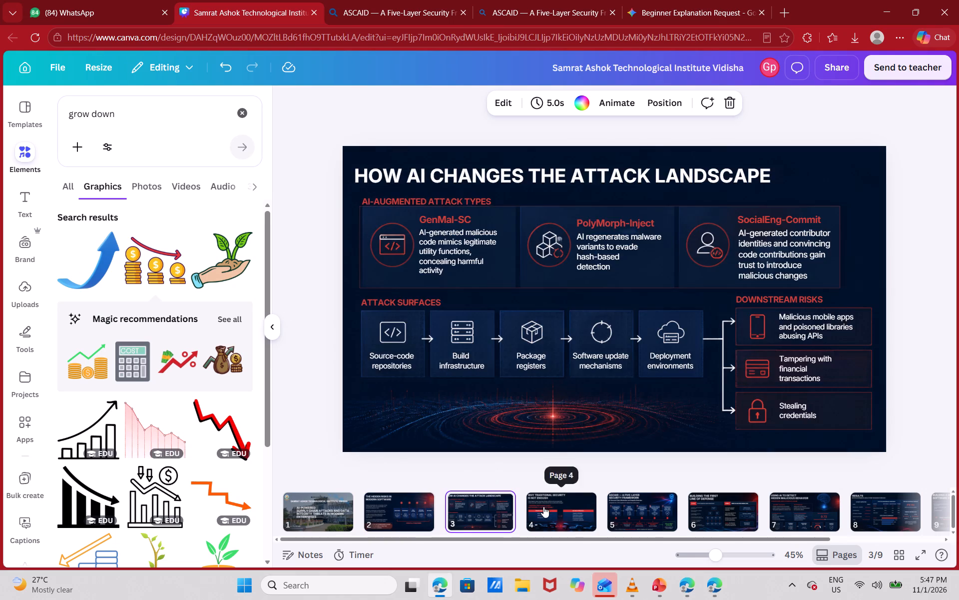
click(543, 506)
click(665, 515)
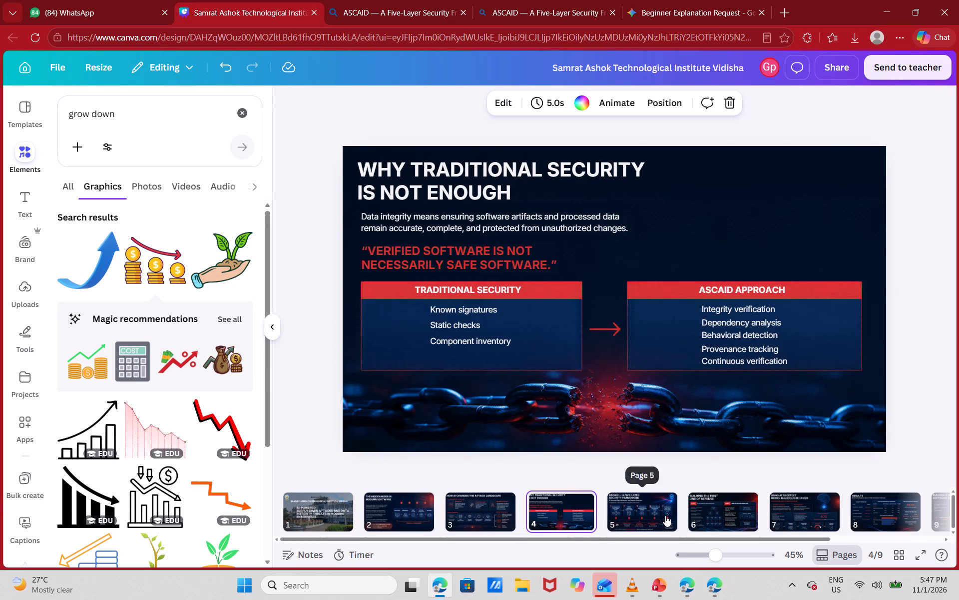
click(563, 514)
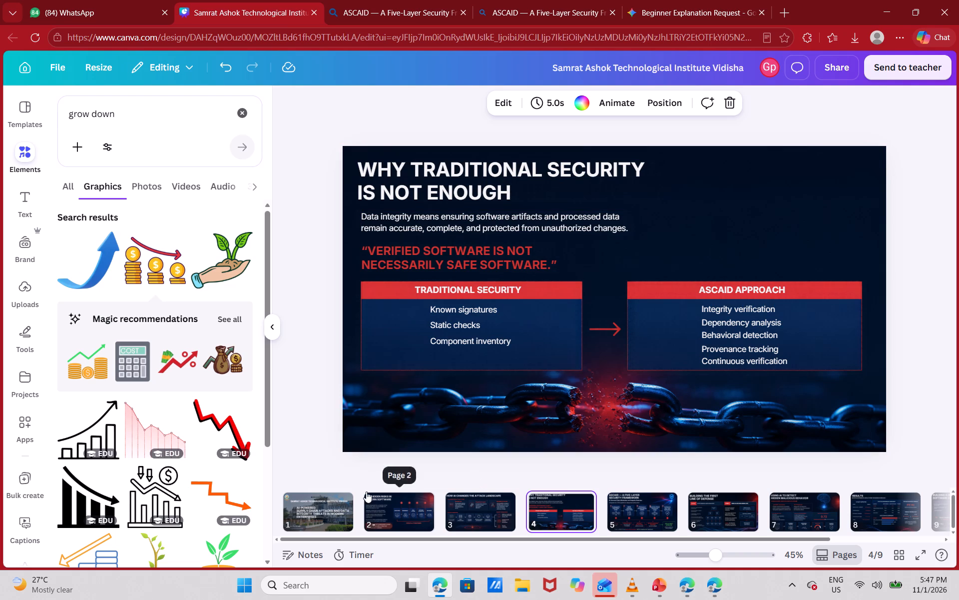
click(462, 514)
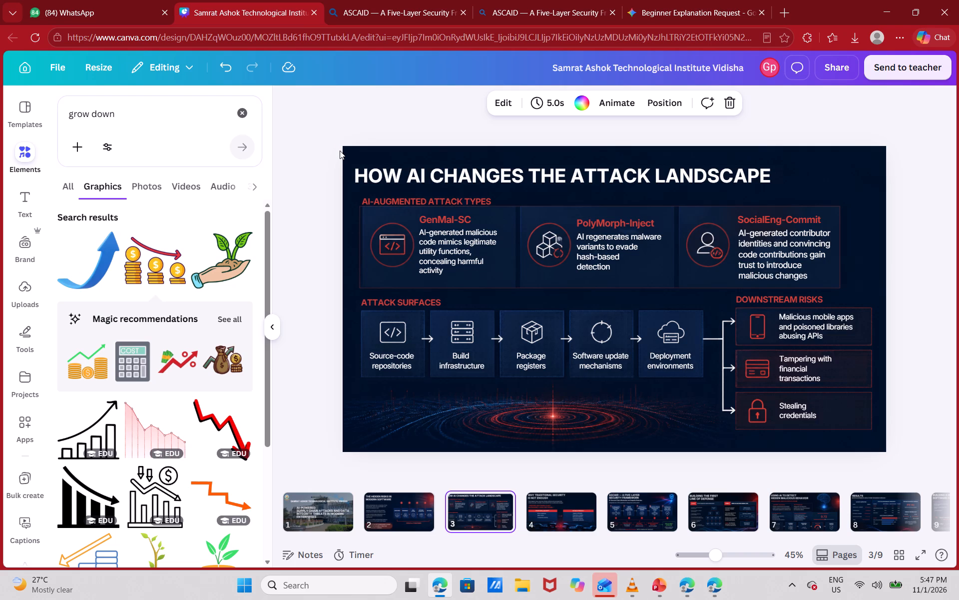
click(552, 508)
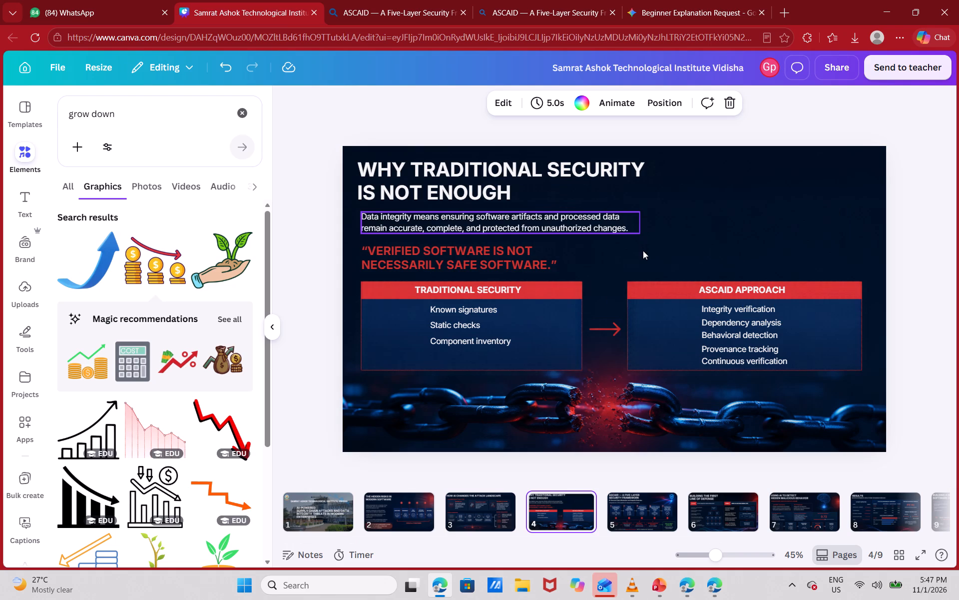
Look through slides 5 to 9 of the Canva presentation, from the security framework to the conclusion and references.
click(636, 524)
click(692, 508)
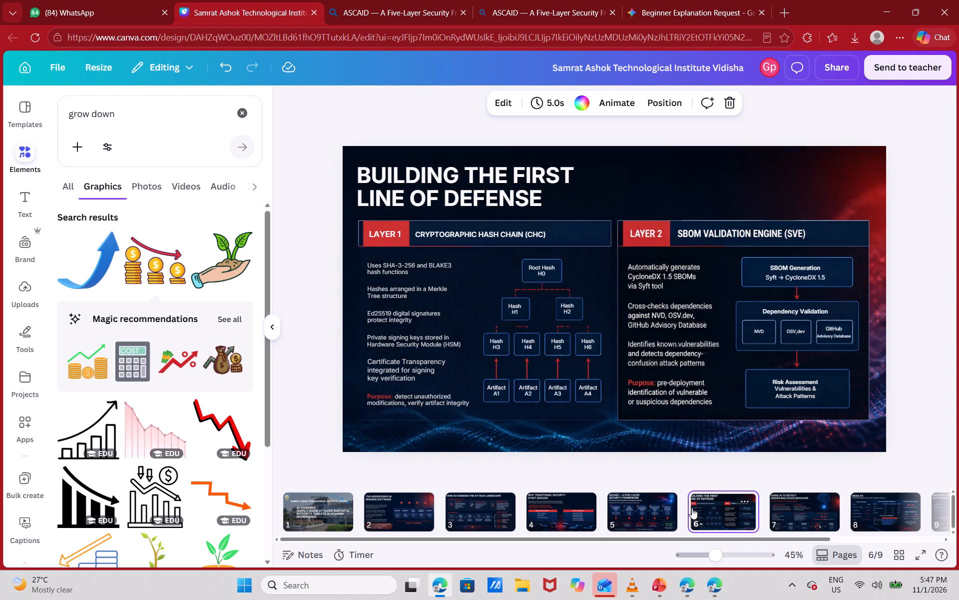
click(791, 512)
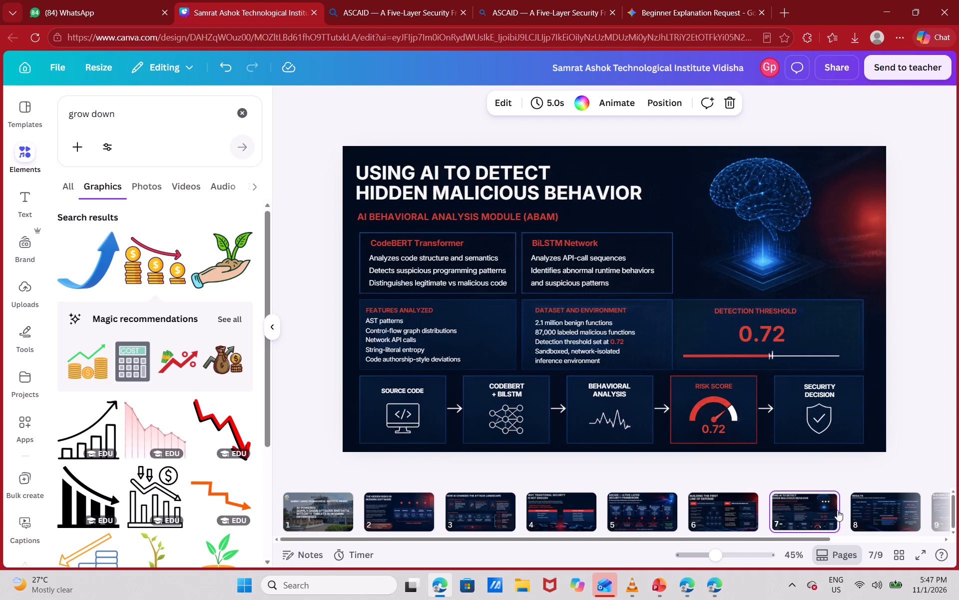
click(812, 511)
click(812, 511)
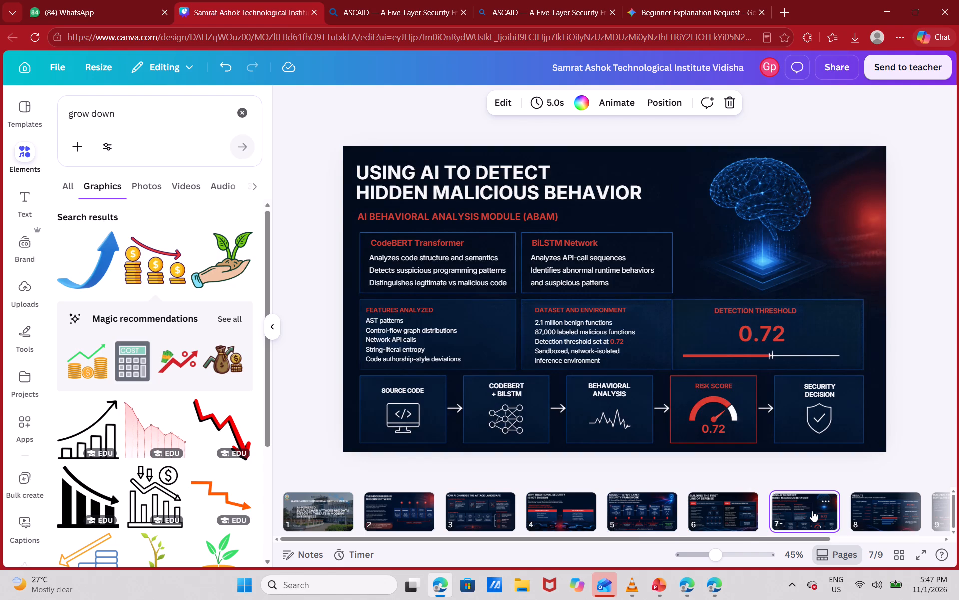
click(812, 511)
click(812, 511)
click(896, 505)
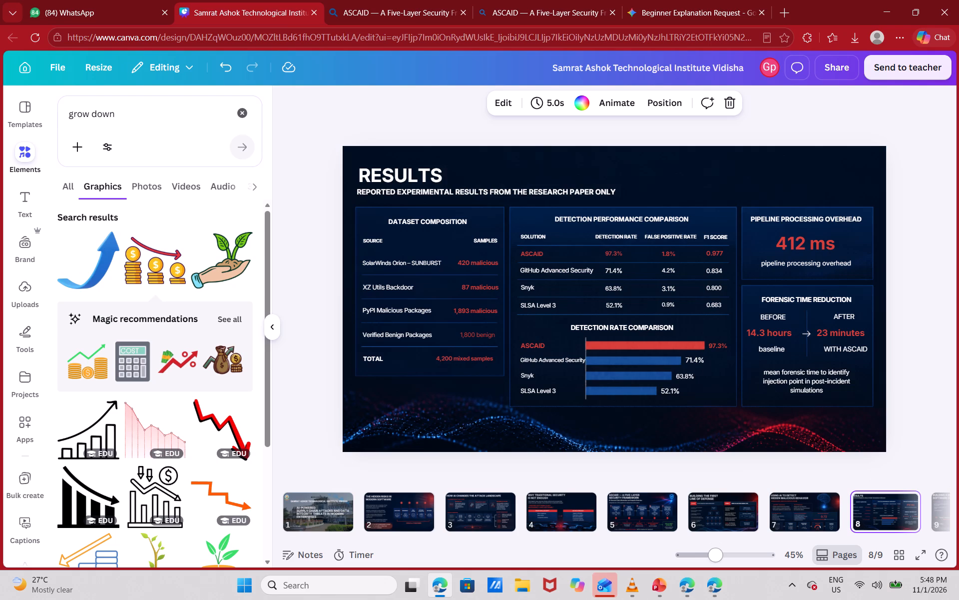
drag(755, 541, 821, 540)
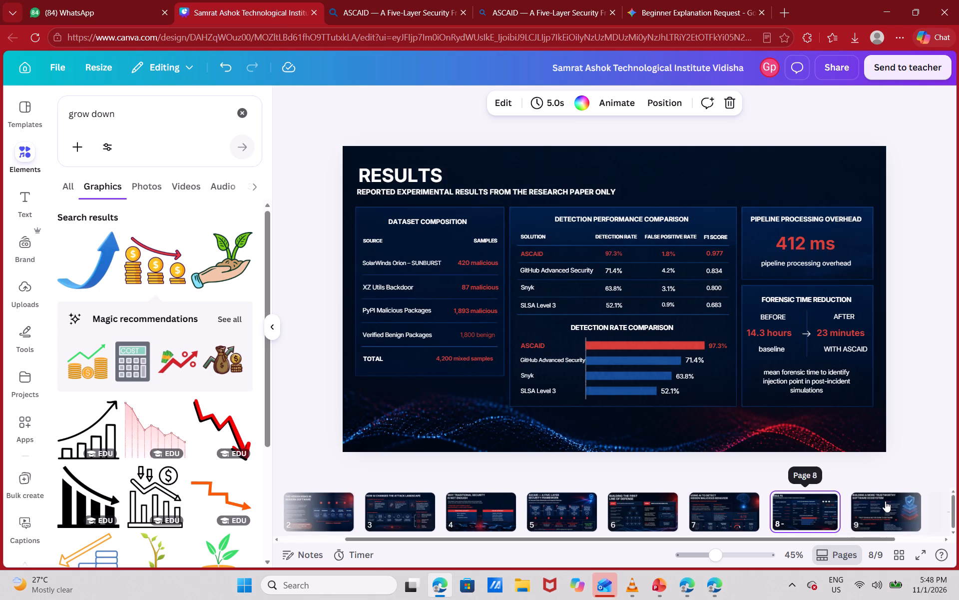
click(886, 500)
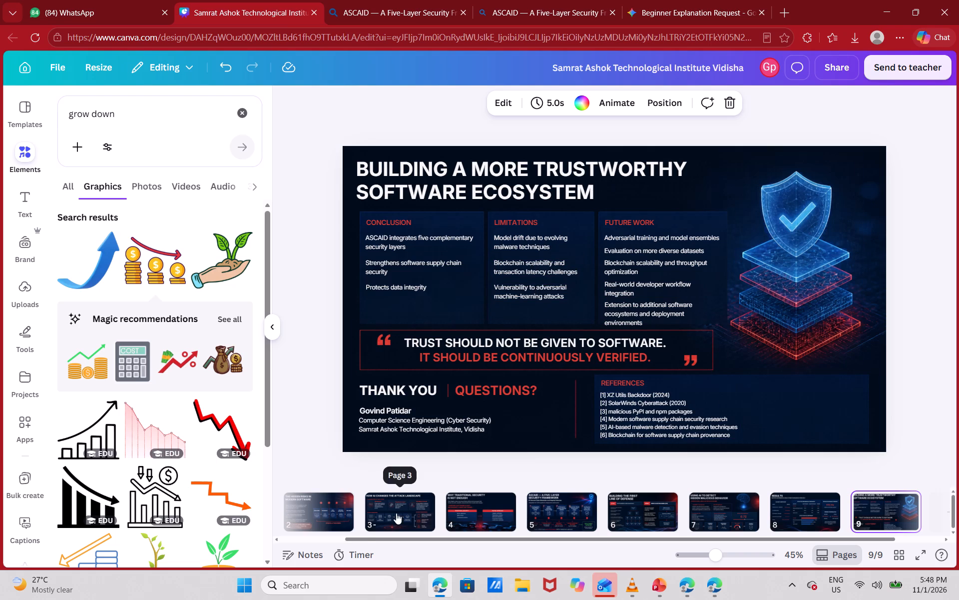
Go back to the earlier slides and review slides 2, 4 and 3, ending on the AI attack landscape slide.
drag(688, 537, 580, 538)
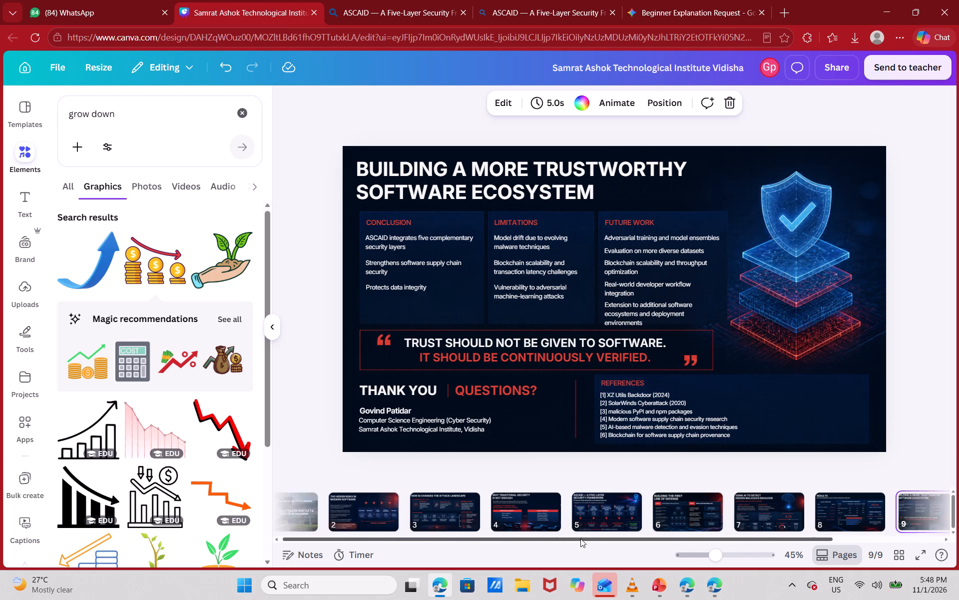
drag(580, 538, 542, 536)
click(418, 512)
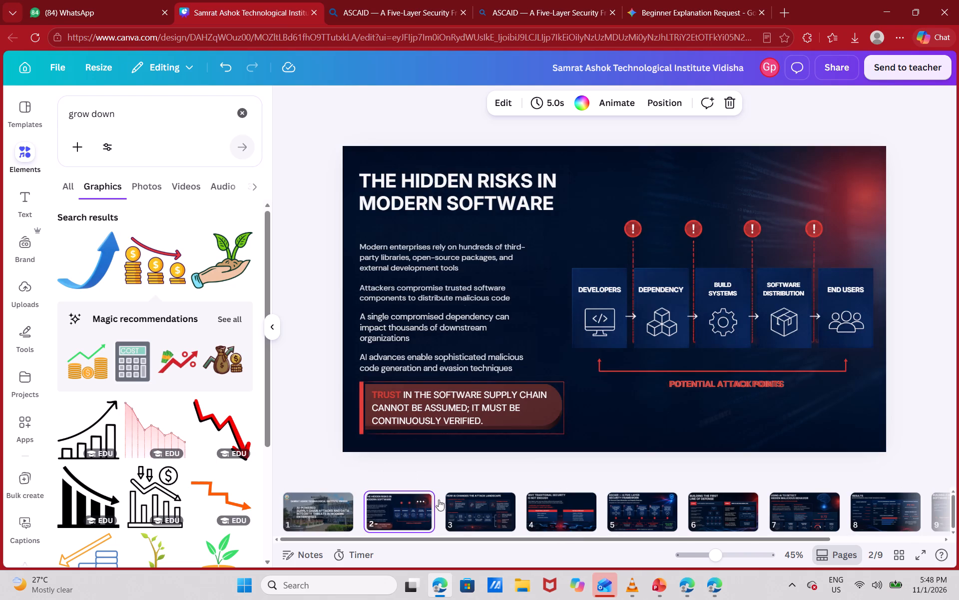
click(567, 518)
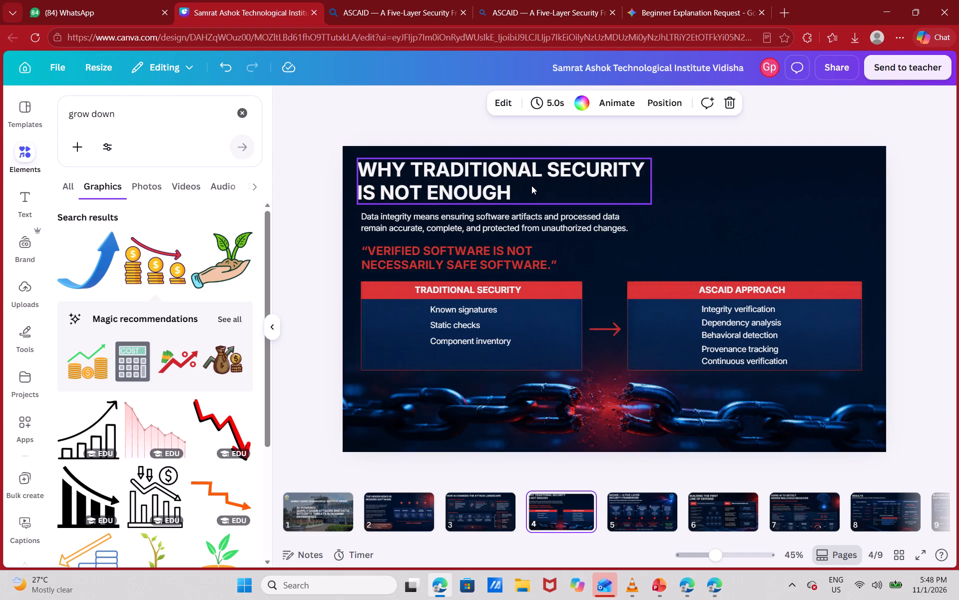
click(497, 498)
click(522, 221)
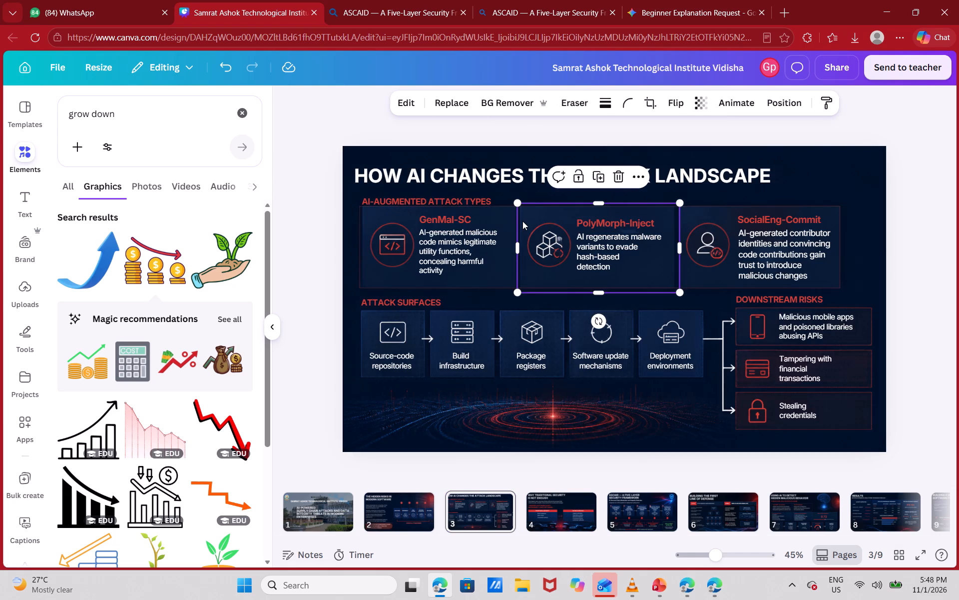
Switch to ChatGPT and close the full view of the generated slide image.
key(alt+Tab)
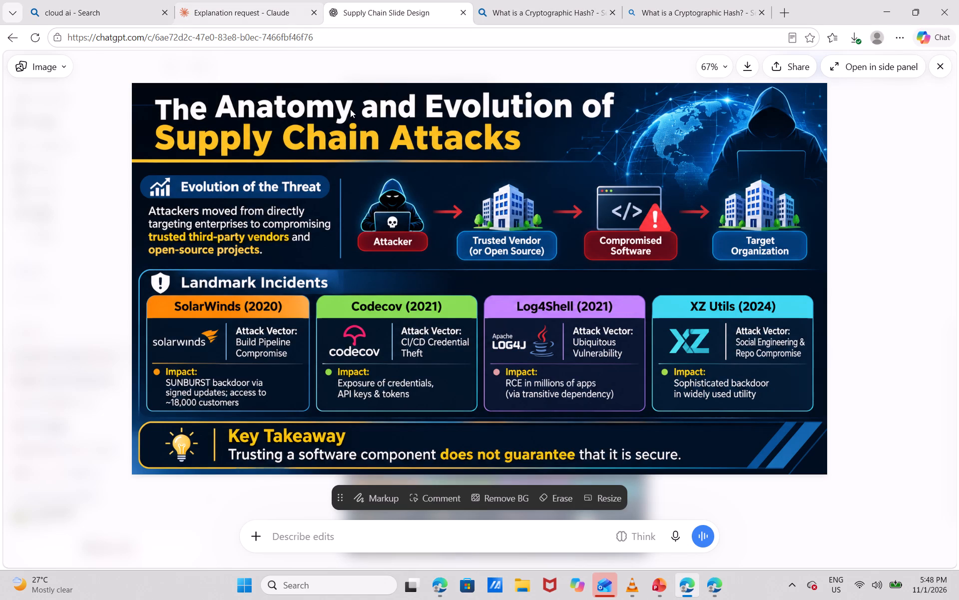